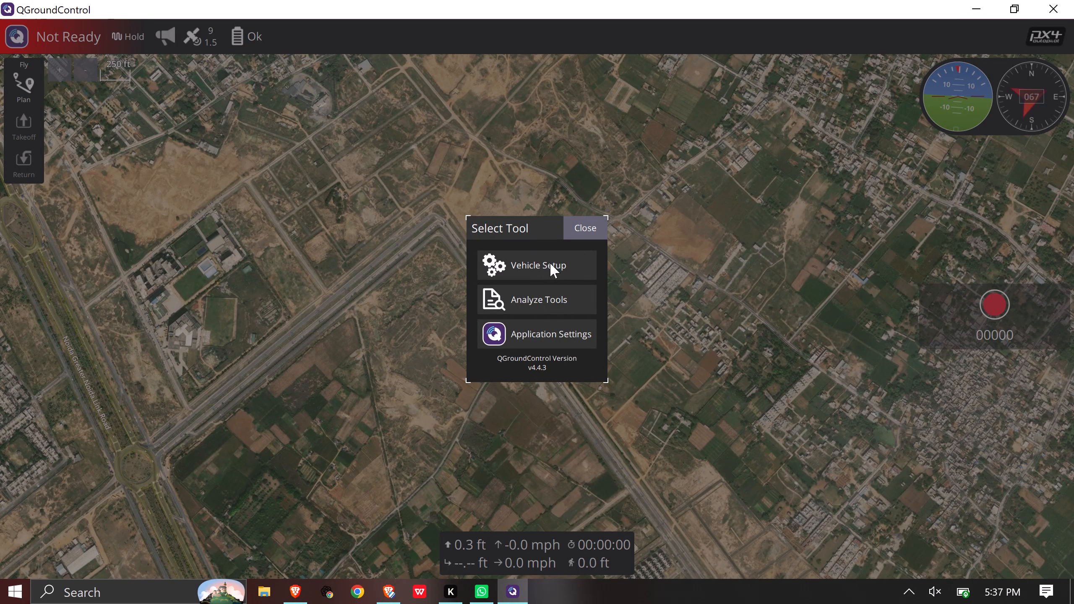
Open the Actuators page of the vehicle setup to view the motor and output configuration.
click(550, 263)
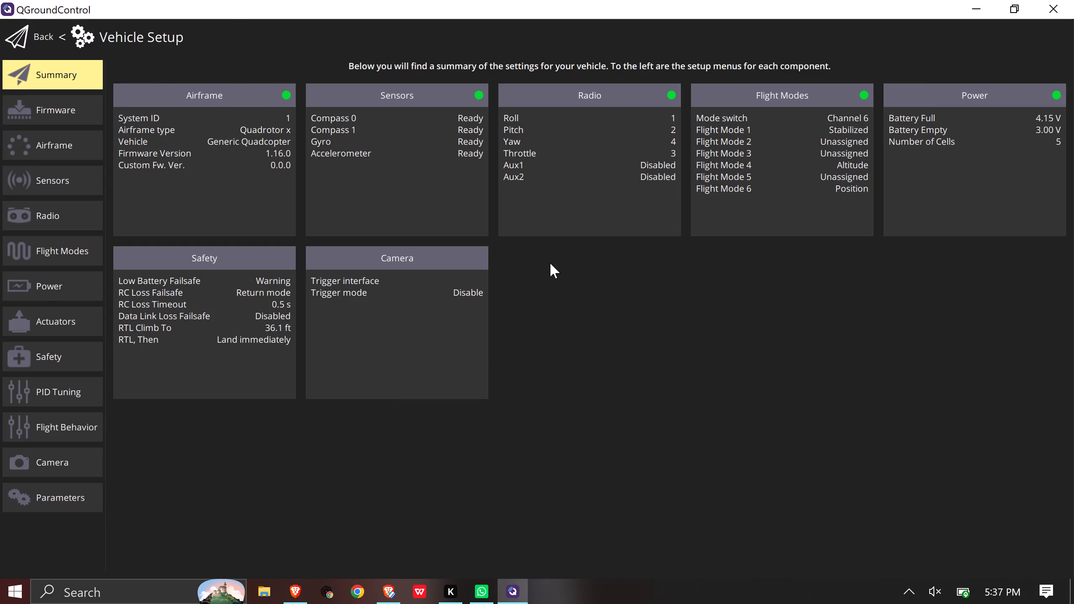
click(43, 320)
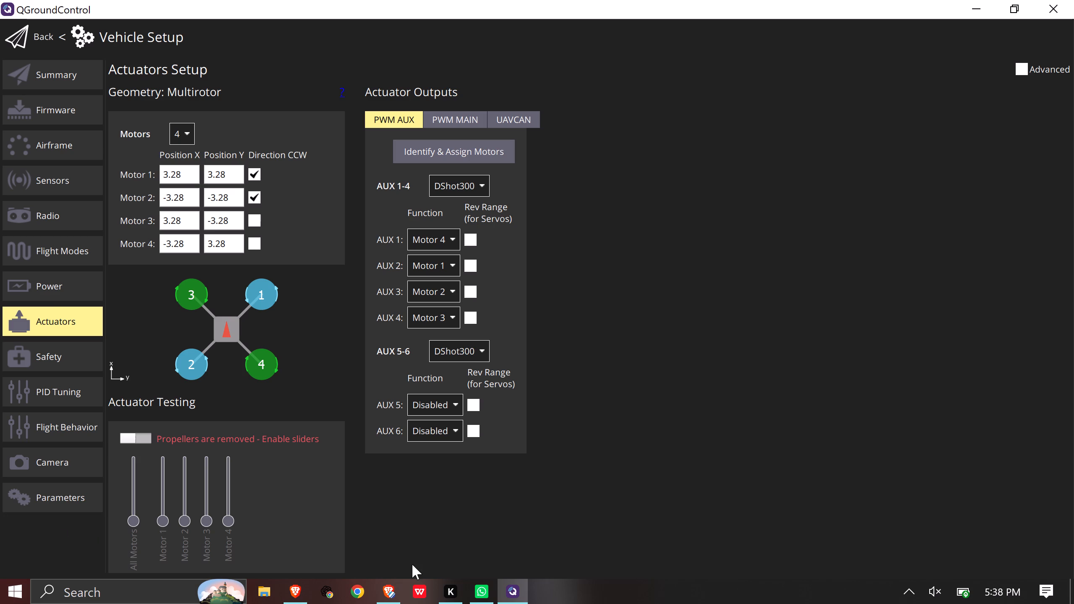
Switch to the Brave browser and search the web in a new tab for "pixhawk power module pinout".
click(392, 595)
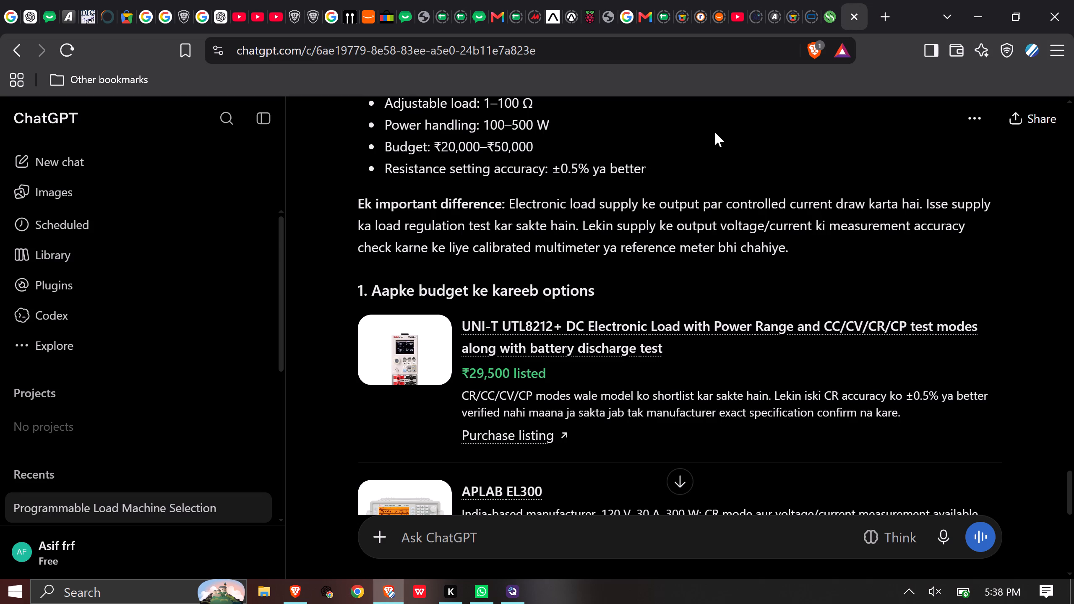
double_click(883, 21)
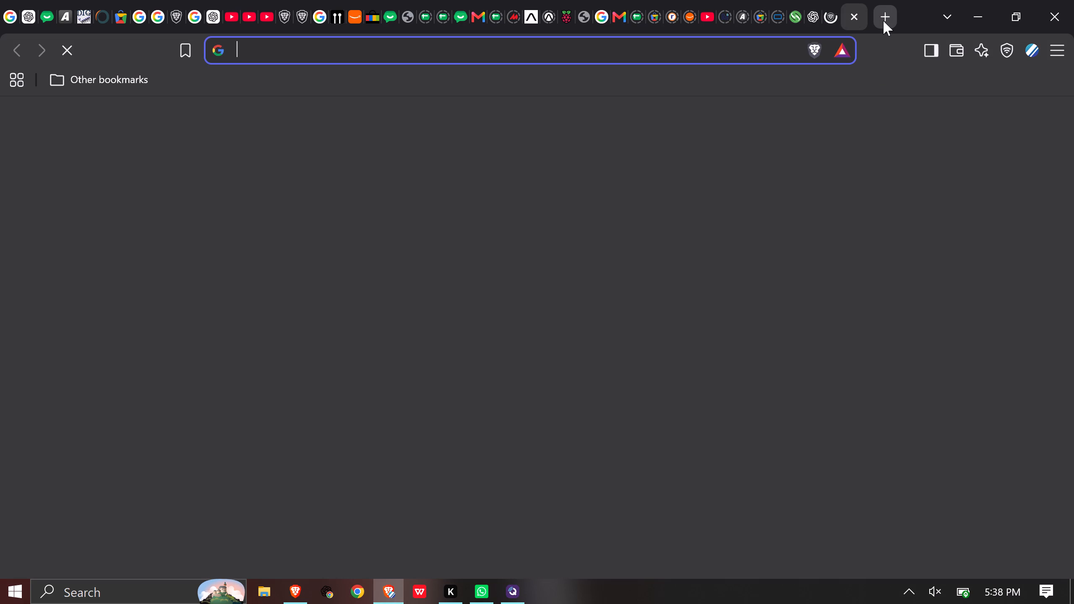
text(pi)
key(x)
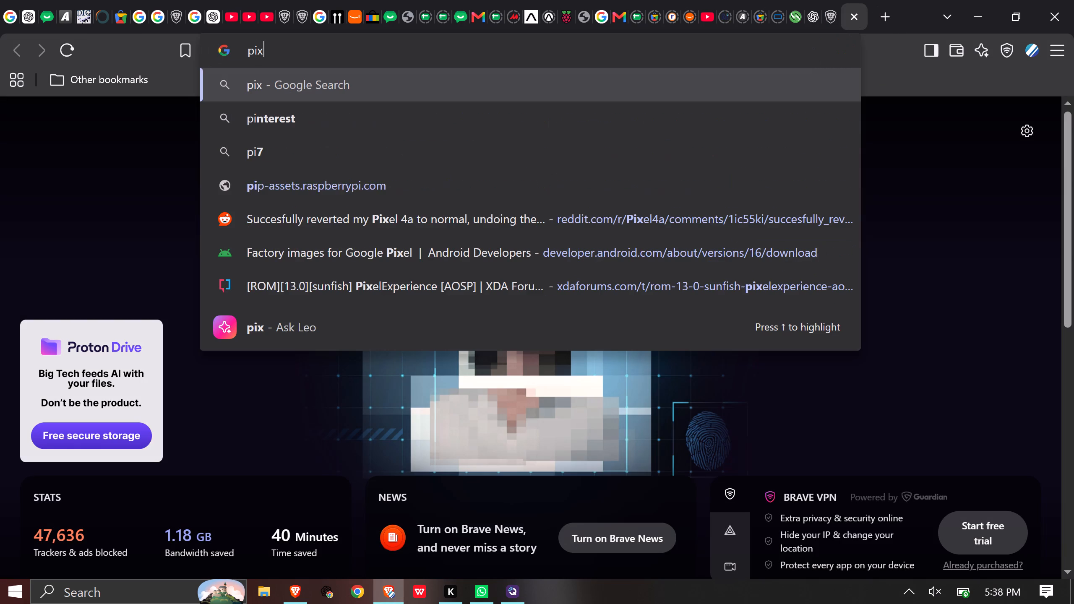
key(h)
text(ar)
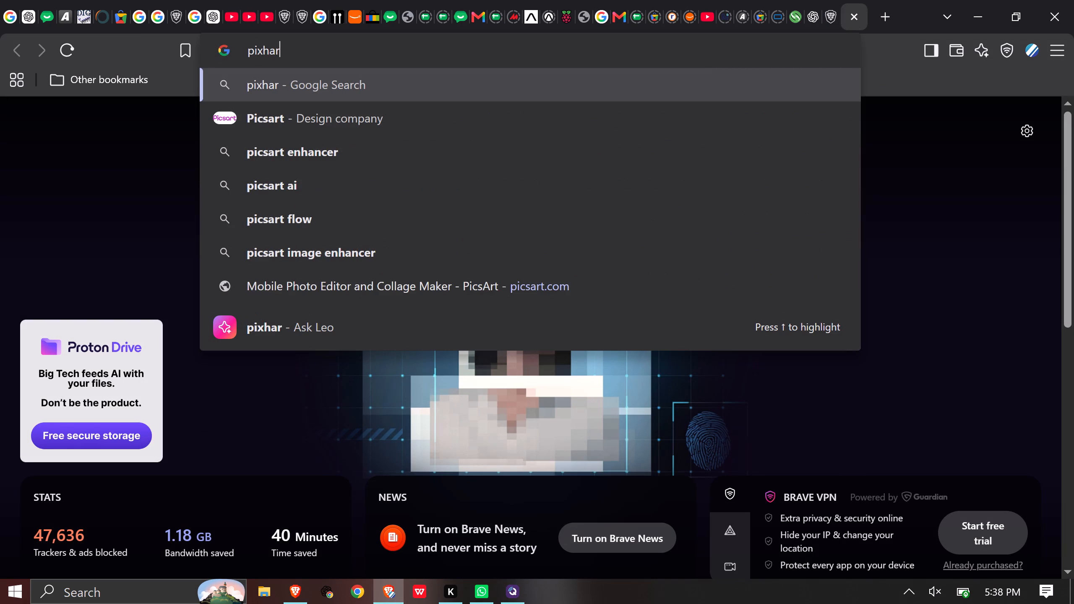
key(BackSpace)
text(wk)
key(space)
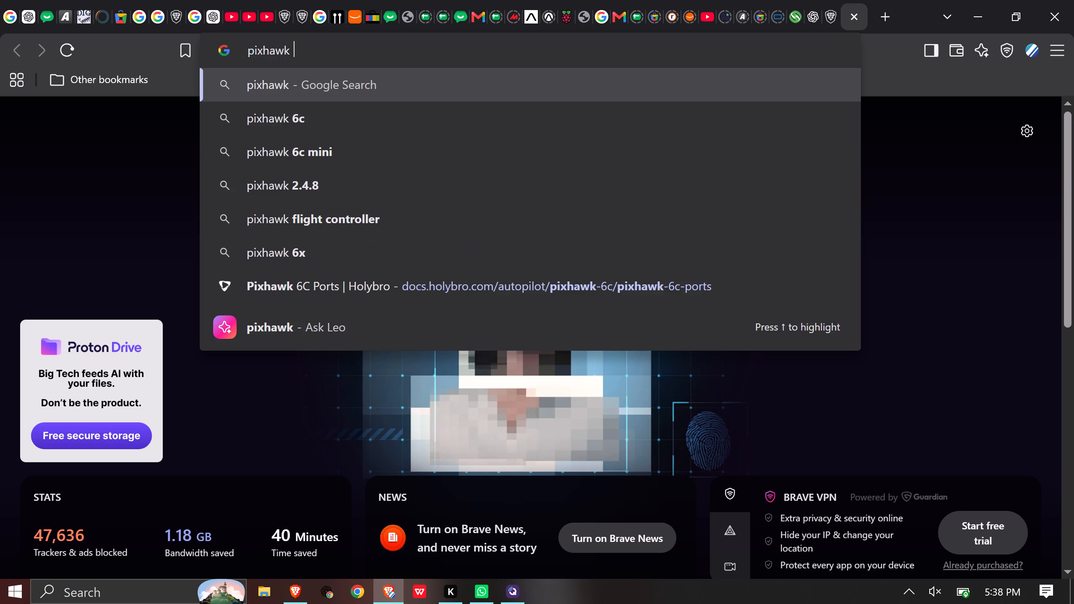
text(power)
key(Right)
key(Down)
key(Down)
key(Up)
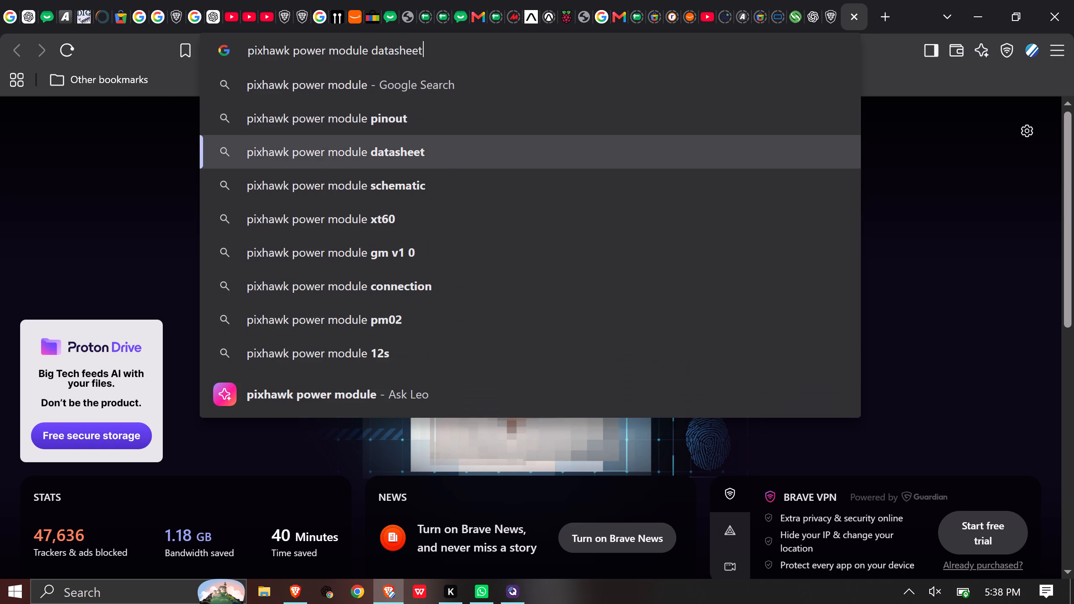
key(Return)
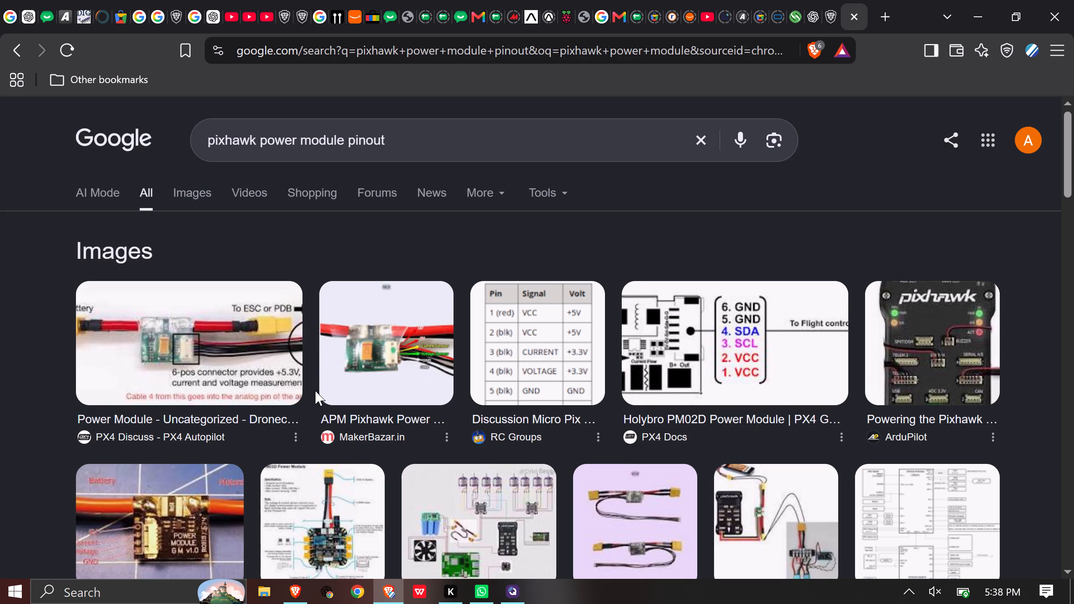
Look through the web results for a suitable Pixhawk power module pinout reference.
scroll(142, 370, down, 1)
scroll(142, 370, up, 1)
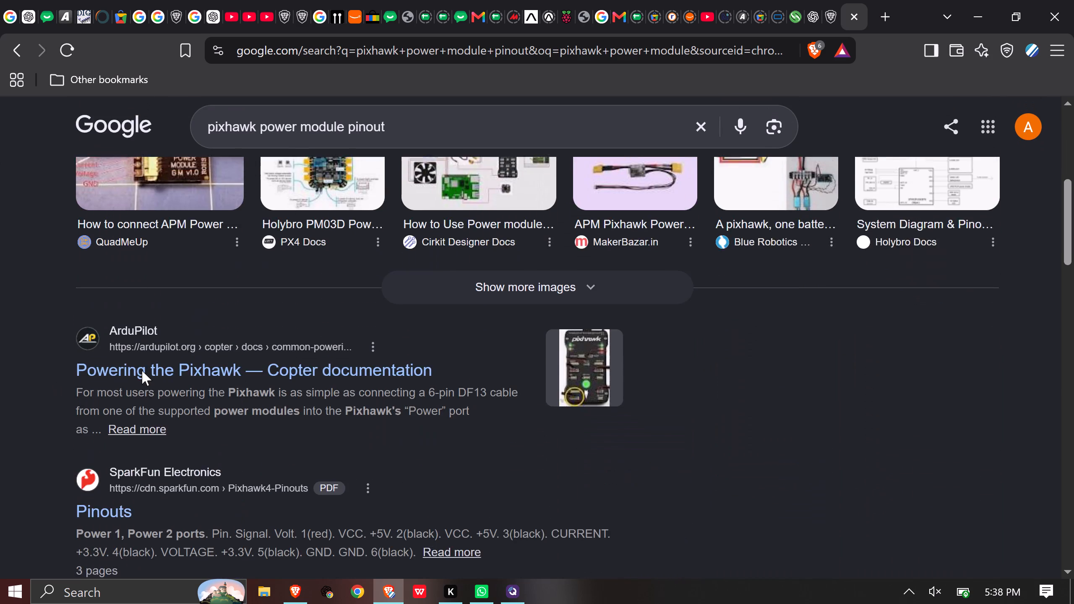
scroll(142, 370, down, 1)
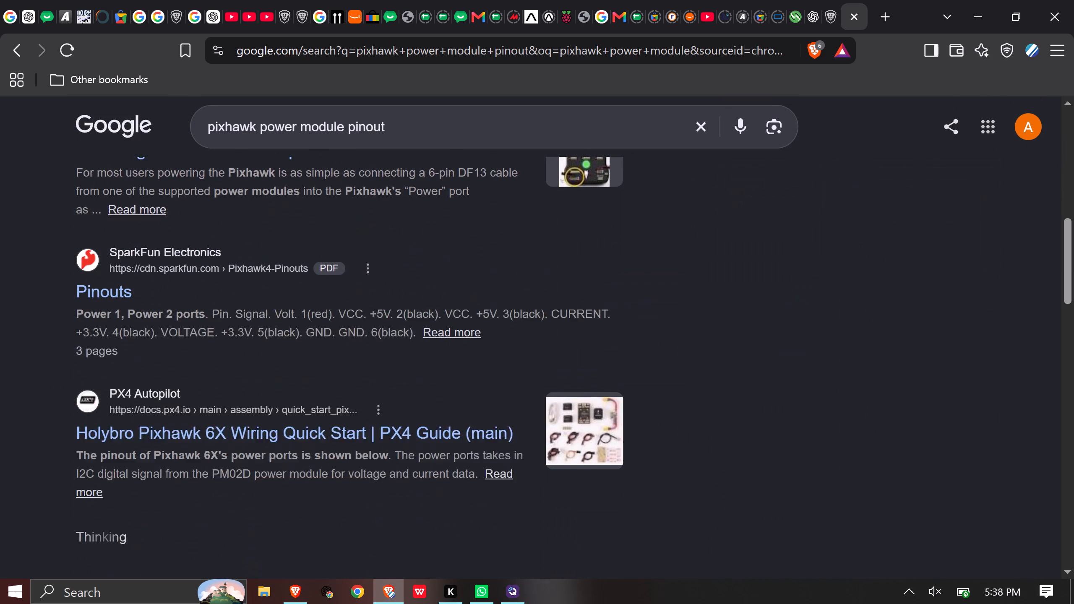
scroll(142, 370, up, 1)
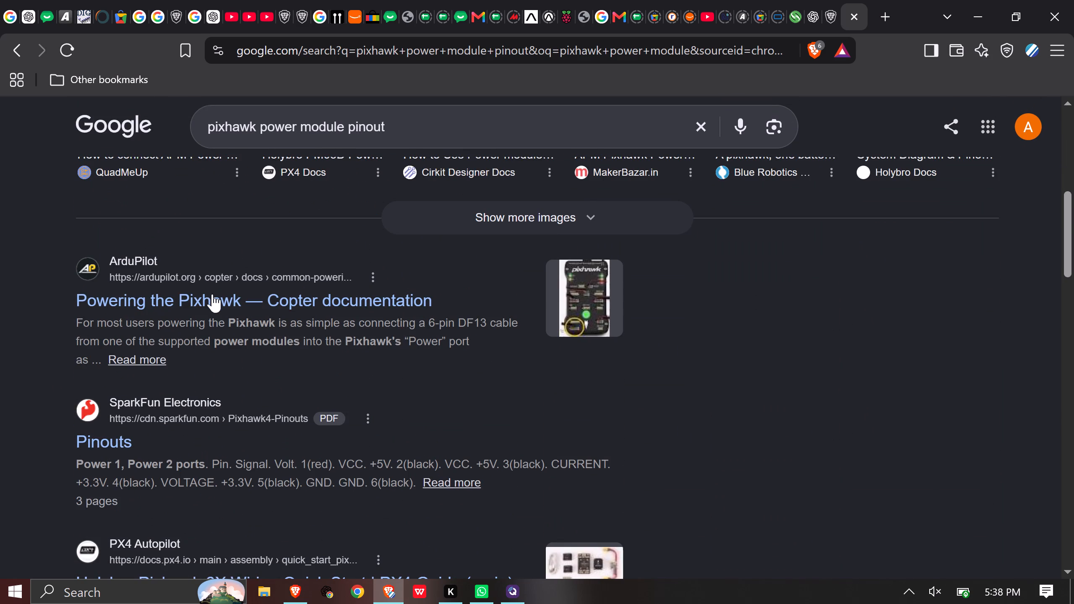
scroll(222, 365, down, 1)
scroll(222, 365, up, 4)
scroll(222, 365, down, 3)
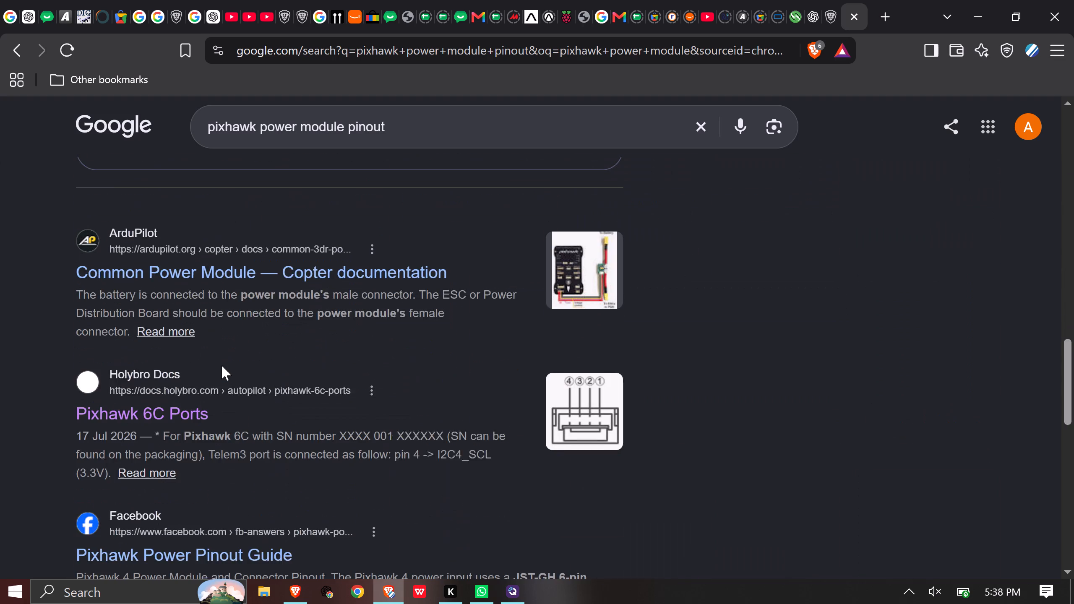
scroll(222, 365, down, 1)
scroll(222, 365, up, 7)
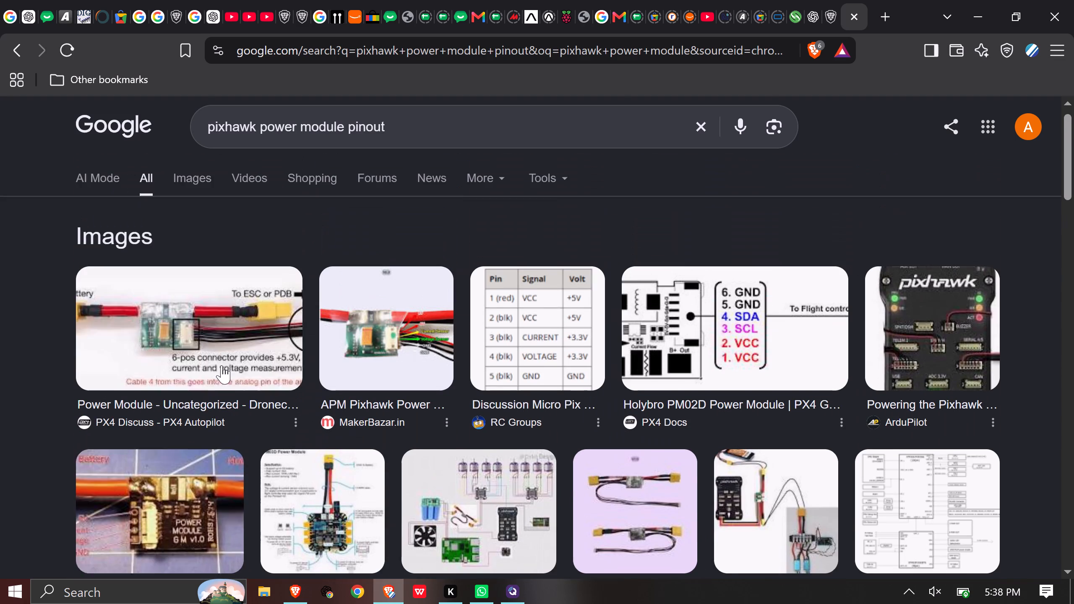
scroll(222, 365, up, 6)
Show the image results and open the MakerBazar page for the APM Pixhawk Power Module.
click(189, 184)
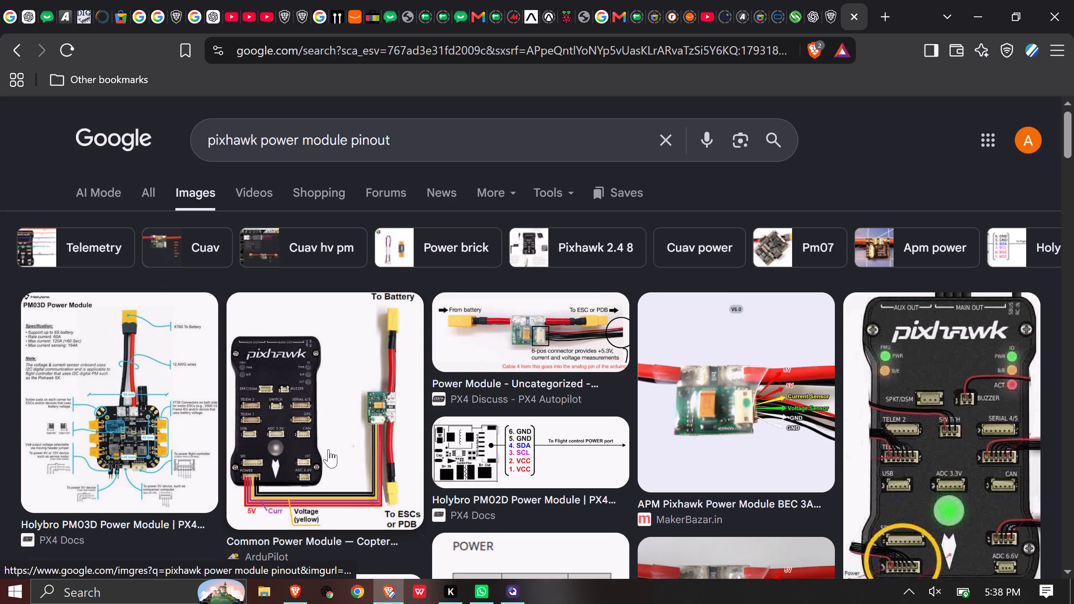
key(super+Tab)
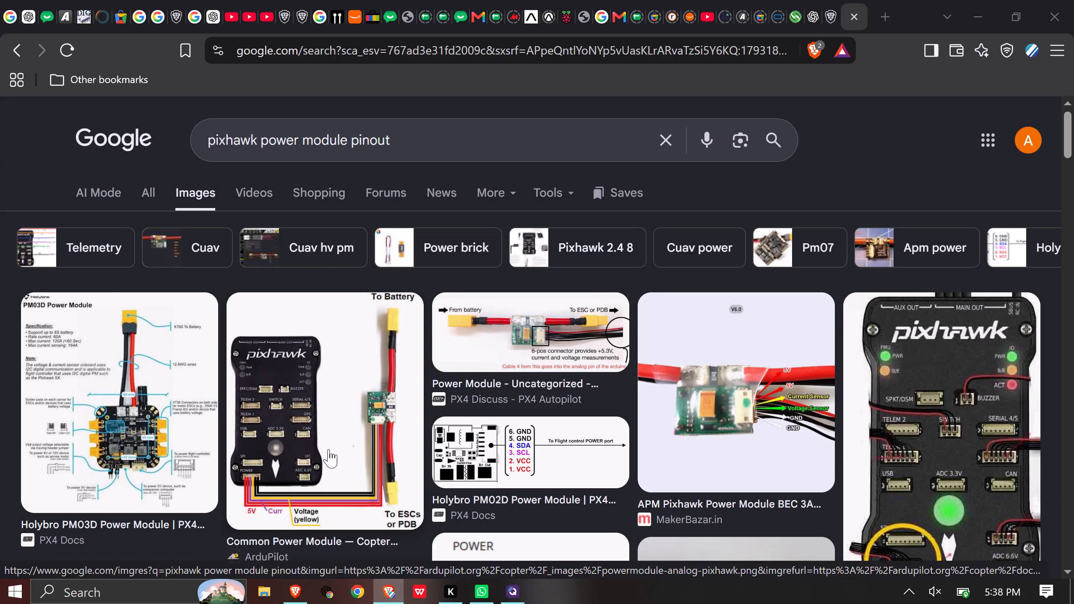
click(225, 265)
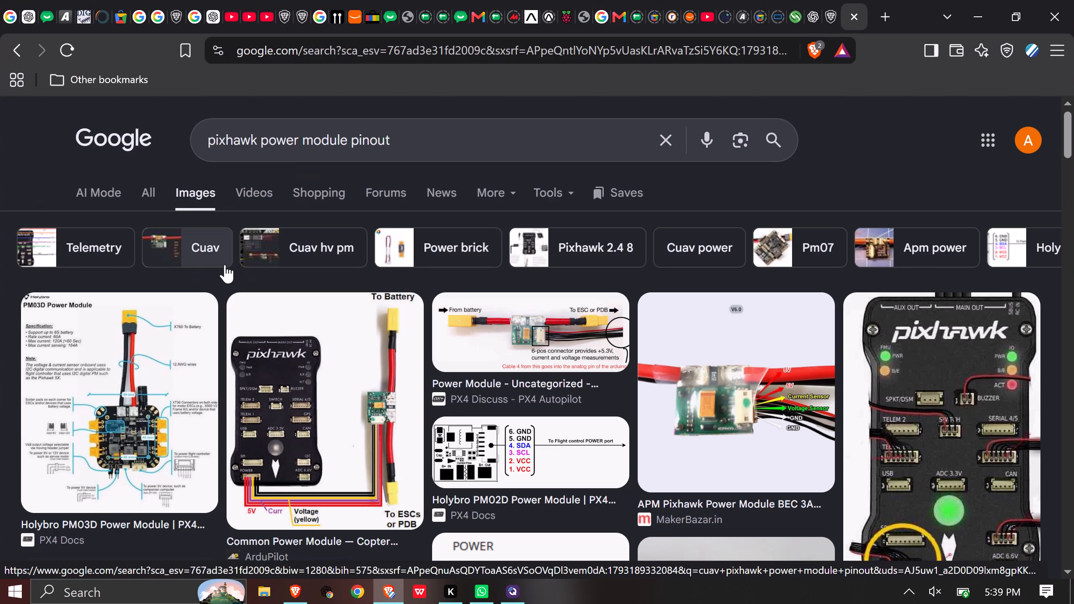
right_click(225, 265)
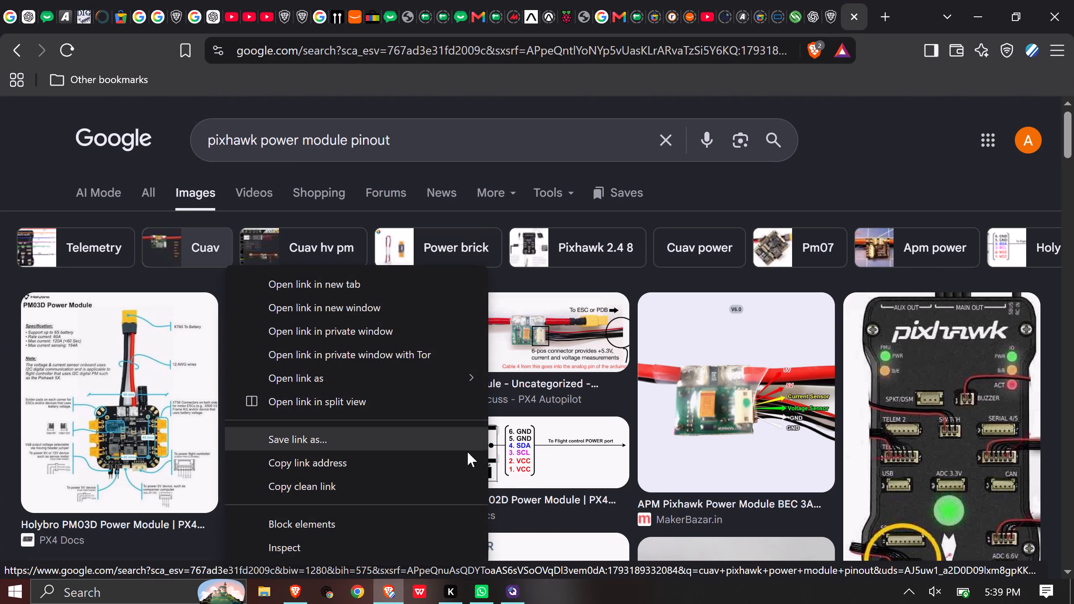
click(809, 454)
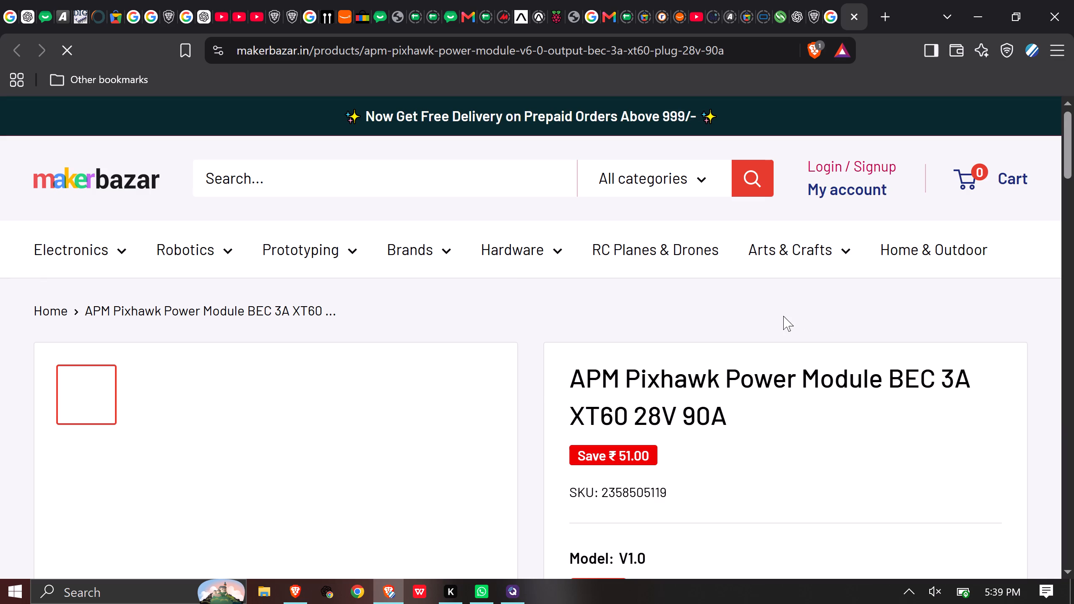
Examine the power module's product page and photos, up to the V6.0 image with labelled wires.
scroll(546, 383, down, 1)
scroll(546, 383, up, 1)
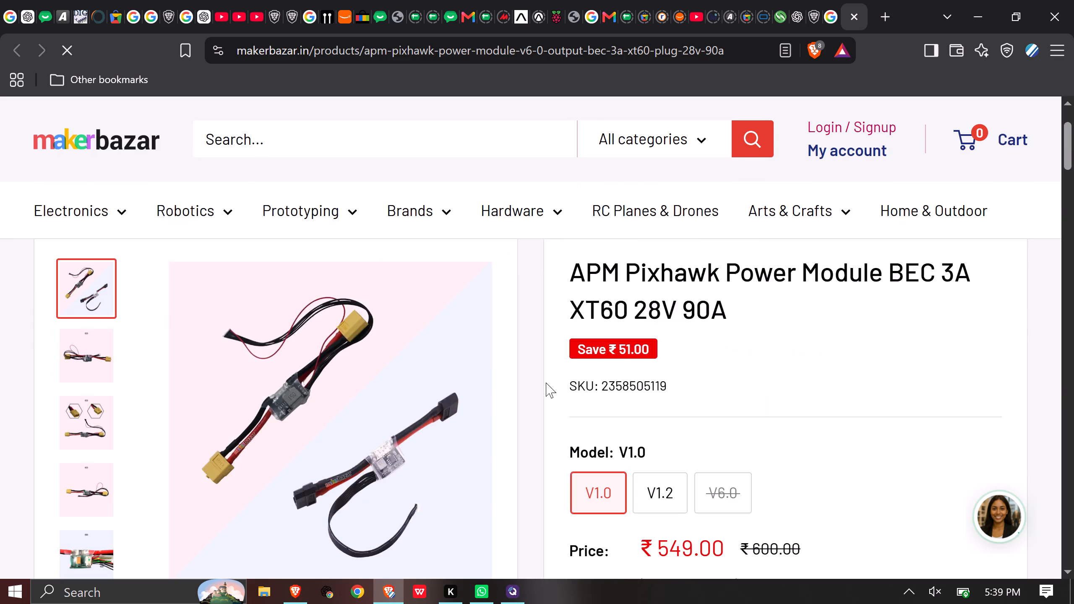
scroll(546, 383, up, 1)
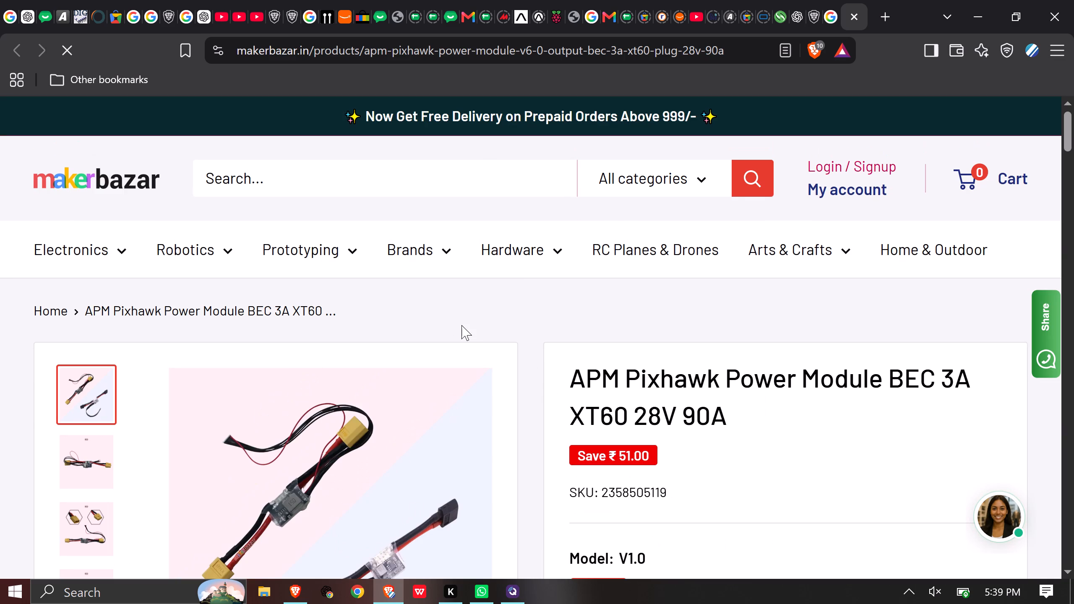
scroll(461, 319, down, 1)
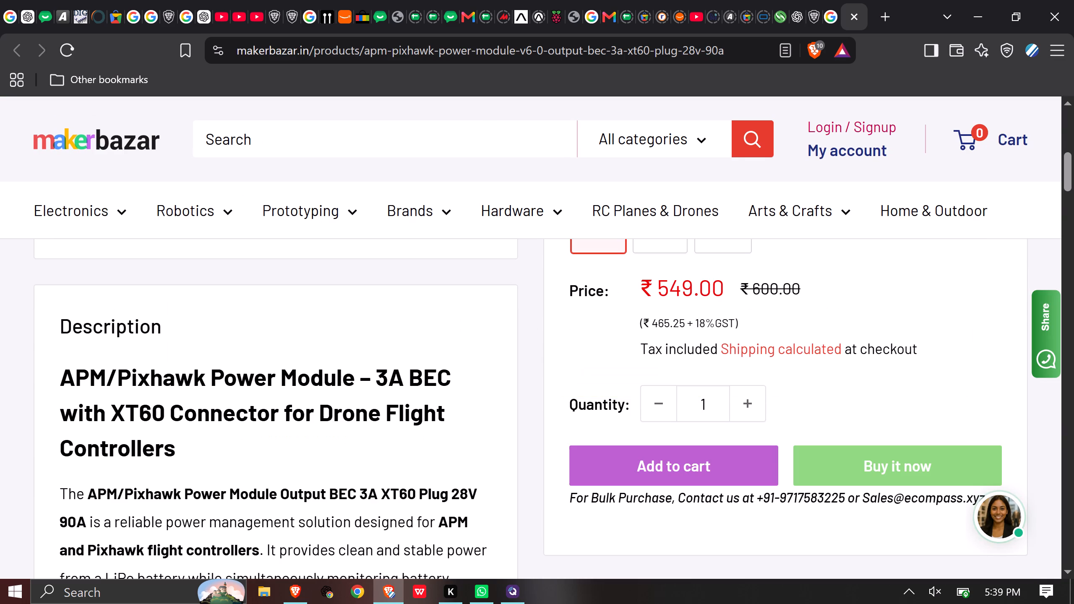
scroll(392, 385, up, 1)
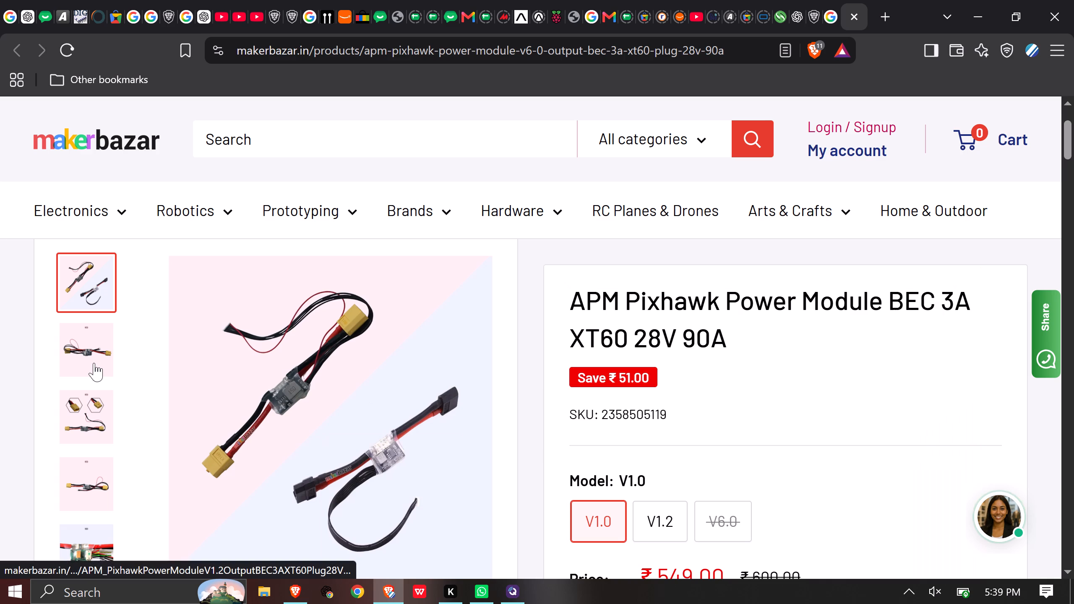
click(94, 363)
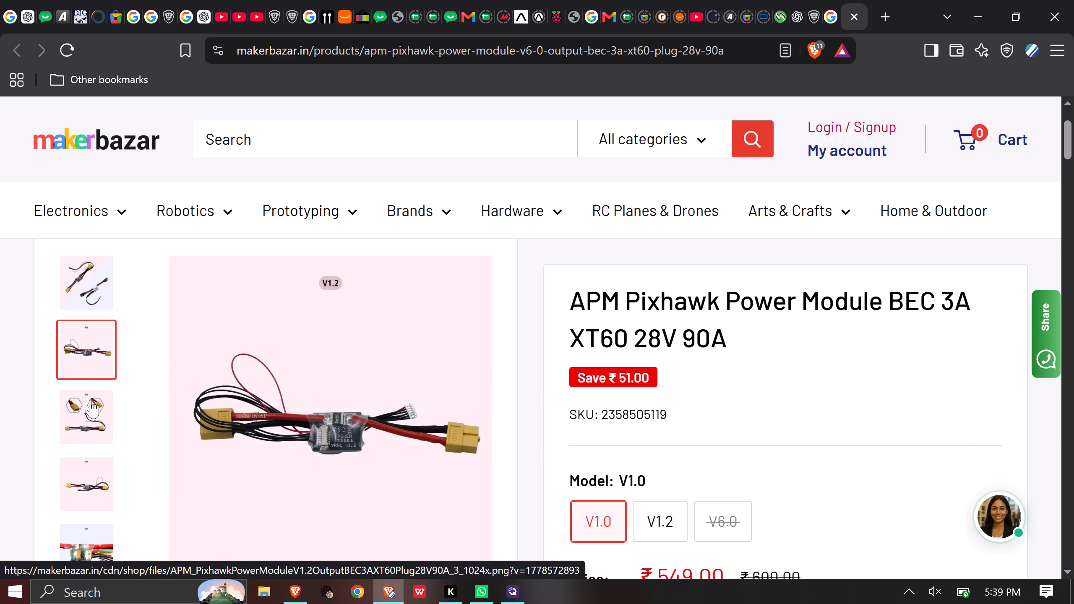
click(90, 400)
click(90, 462)
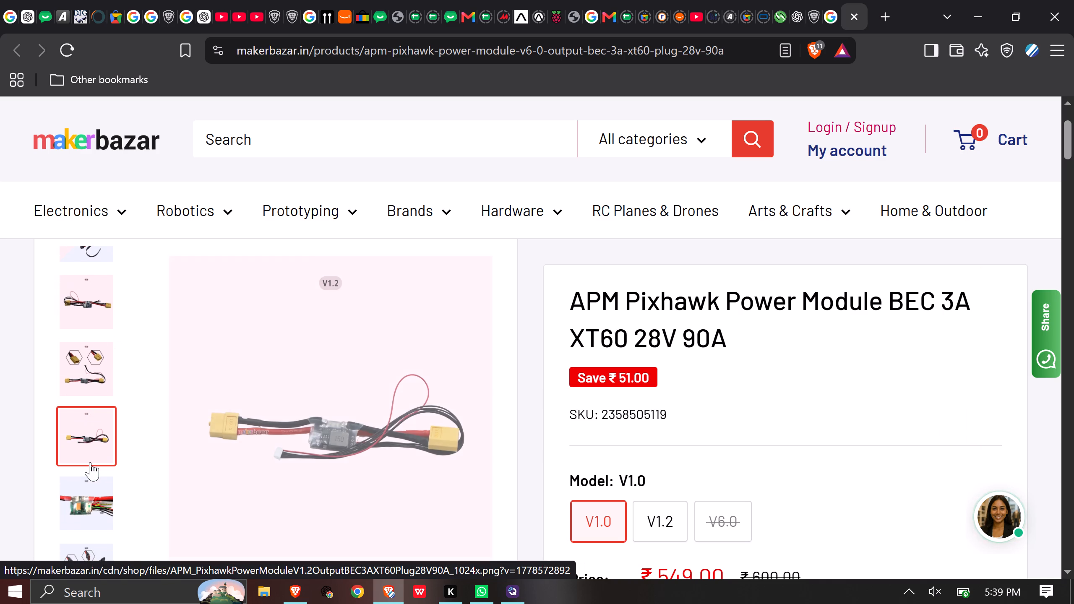
click(84, 519)
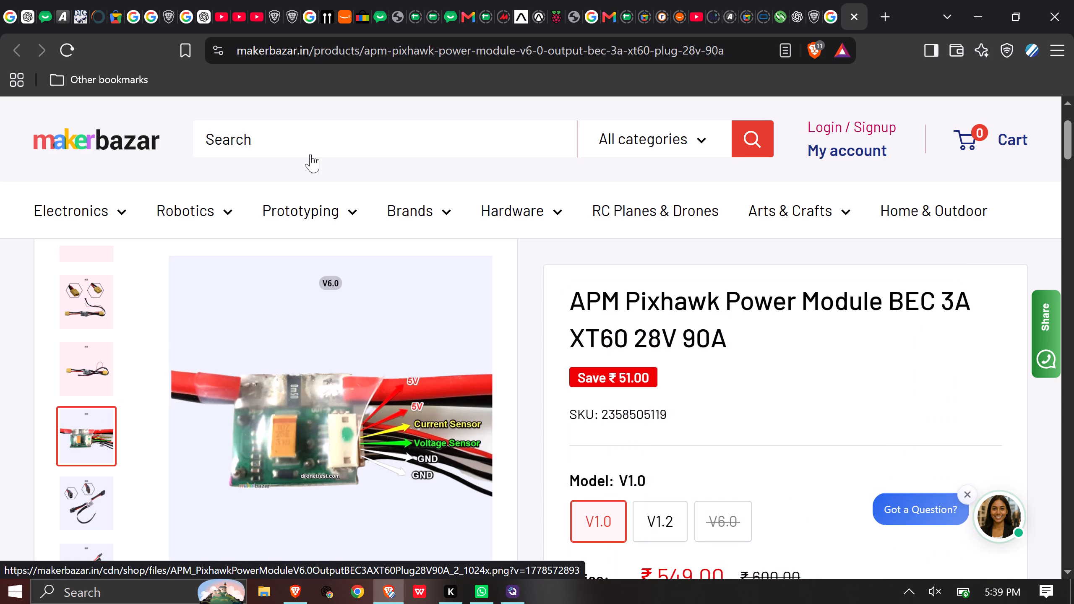
Search the web in a new tab for "pixhawk 6c pinouts".
click(886, 6)
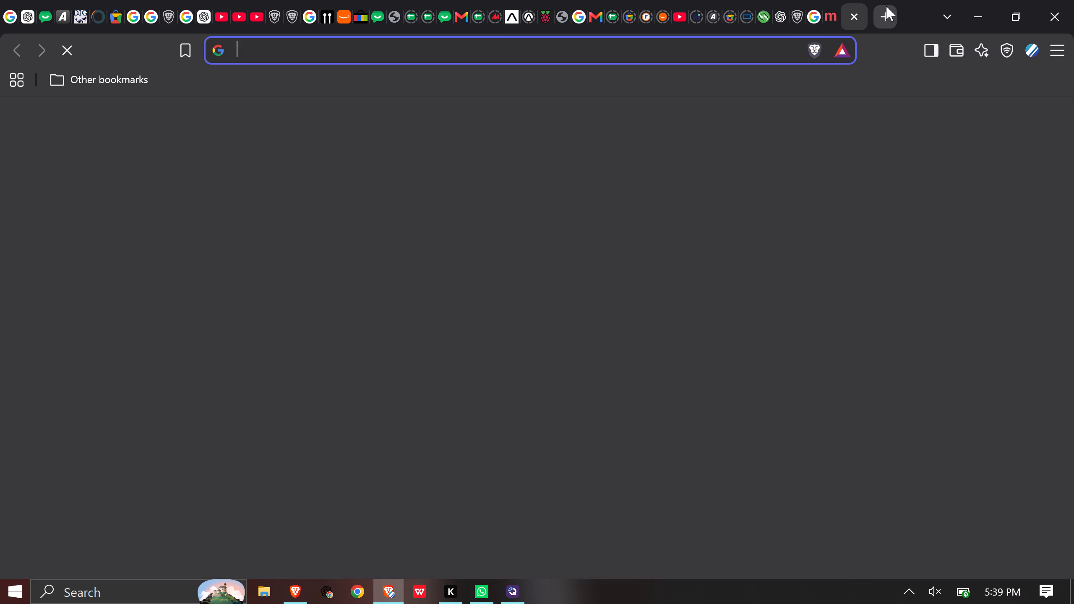
text(pi)
key(x)
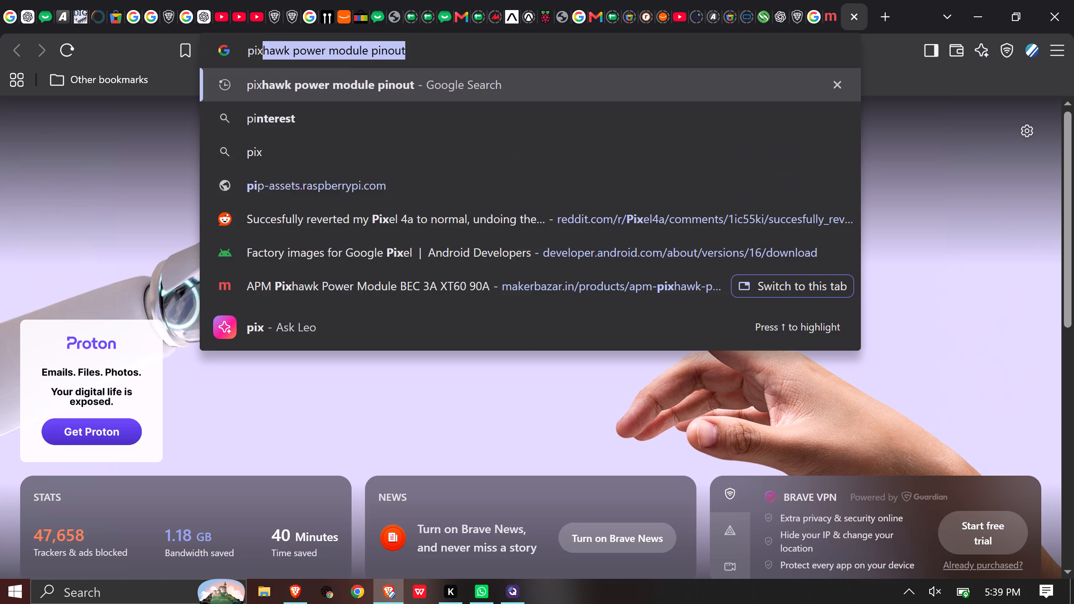
key(Right)
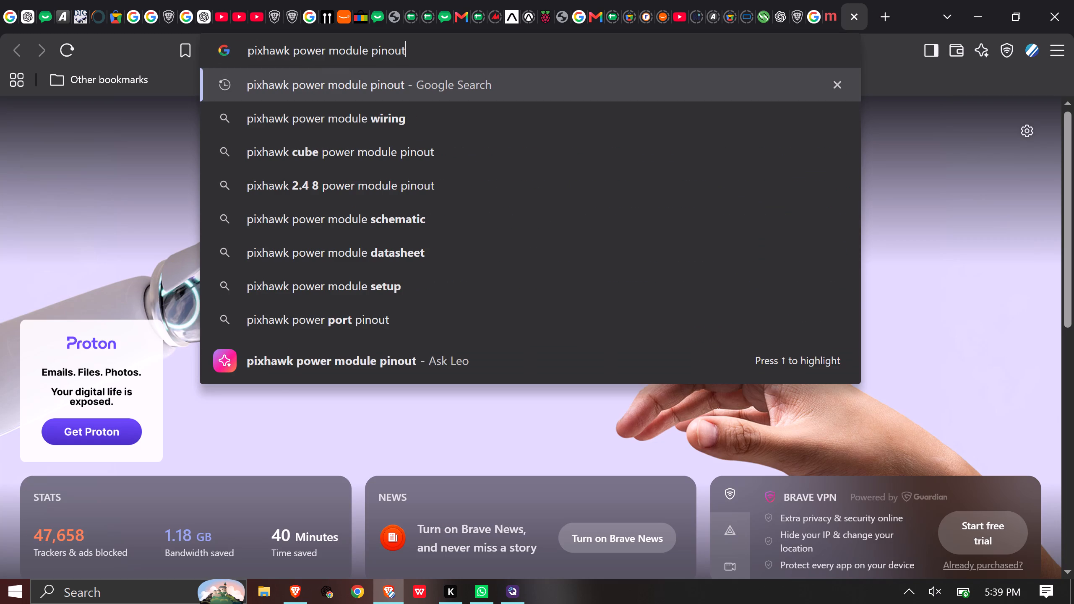
key(ctrl+BackSpace)
key(ctrl+BackSpace)
key(ctrl+BackSpace)
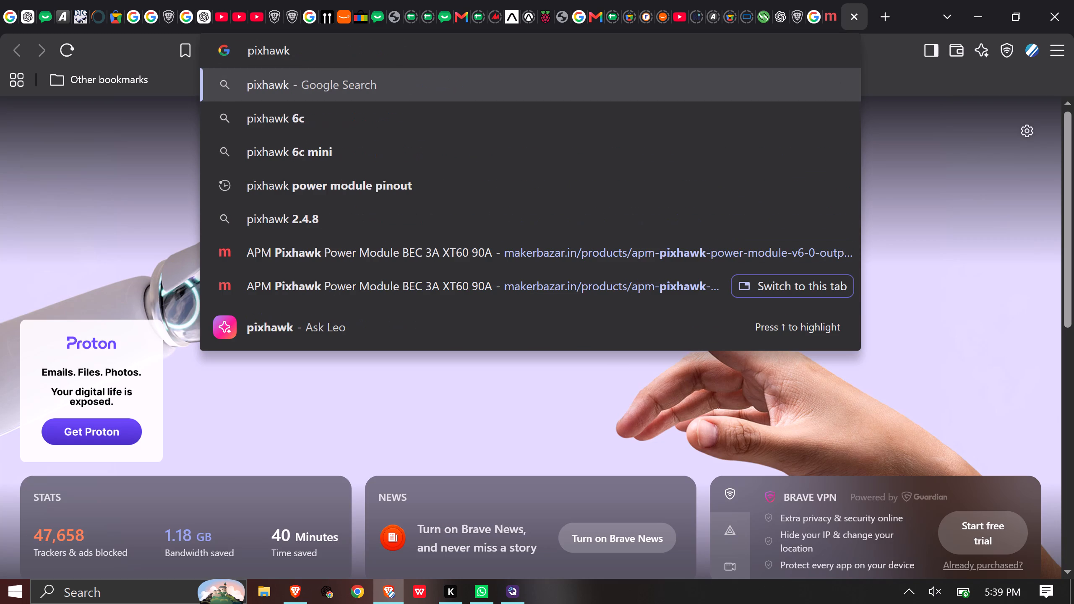
key(Down)
key(Down)
key(Up)
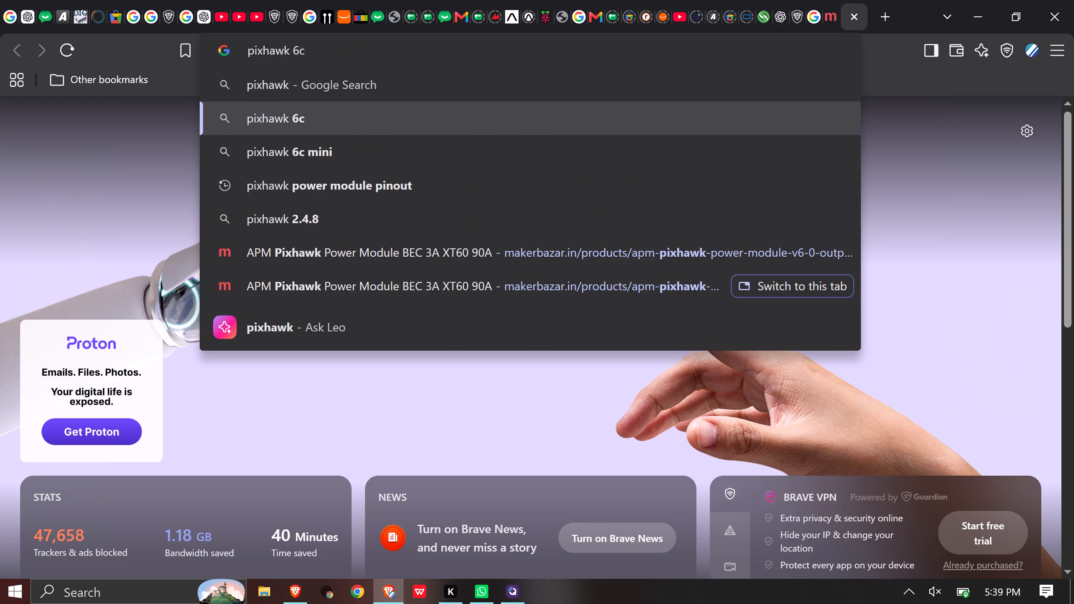
key(space)
key(Down)
key(Down)
key(Up)
key(Up)
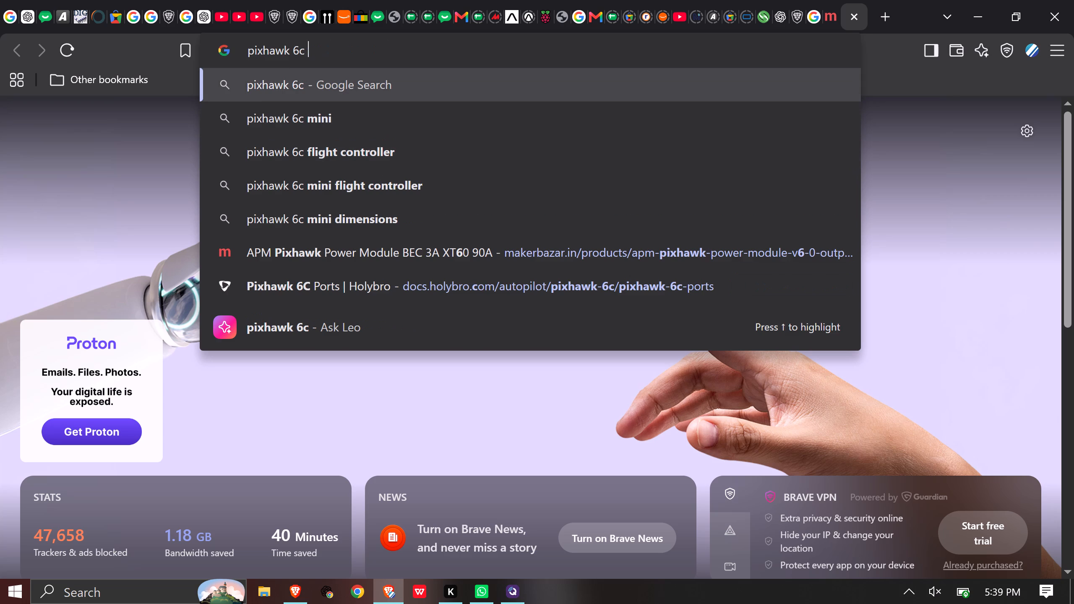
text(pi)
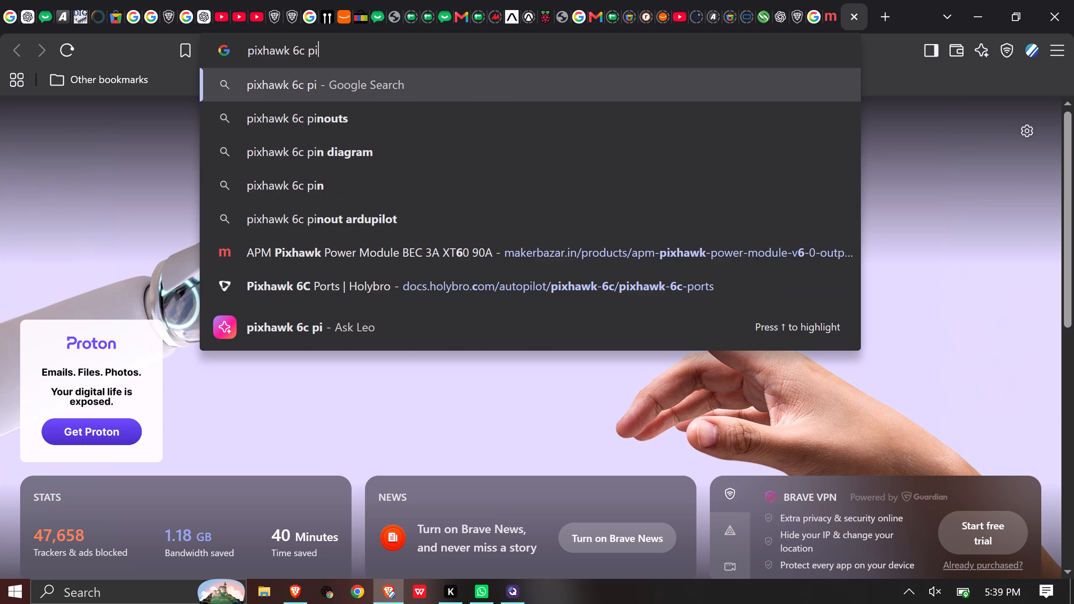
key(Down)
key(Return)
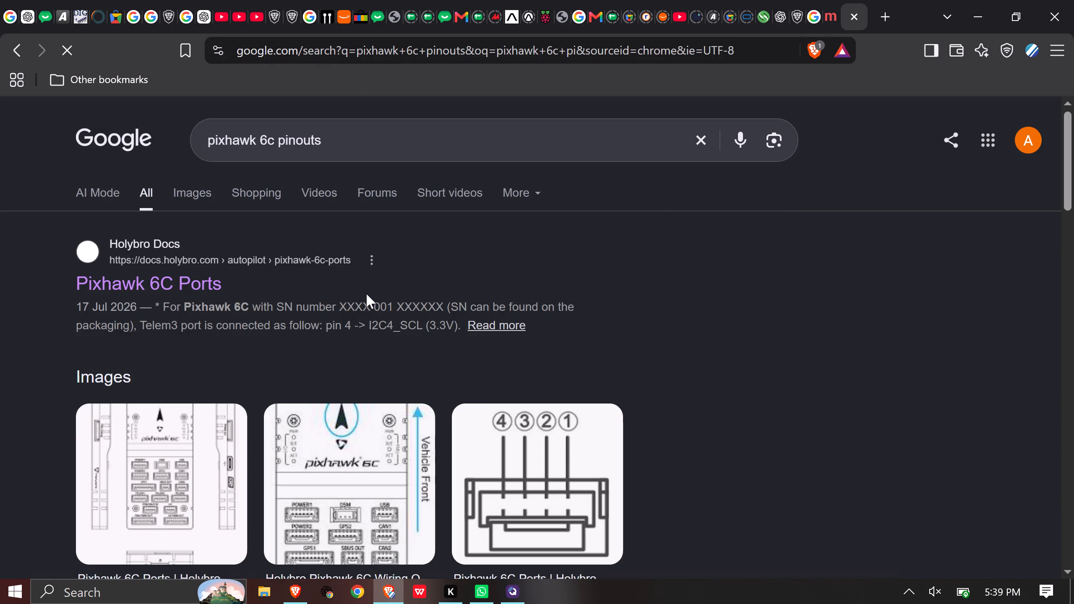
Open the Holybro Docs page on Pixhawk 6C Ports and examine the port diagram and the Power1 & 2 pin table.
click(196, 283)
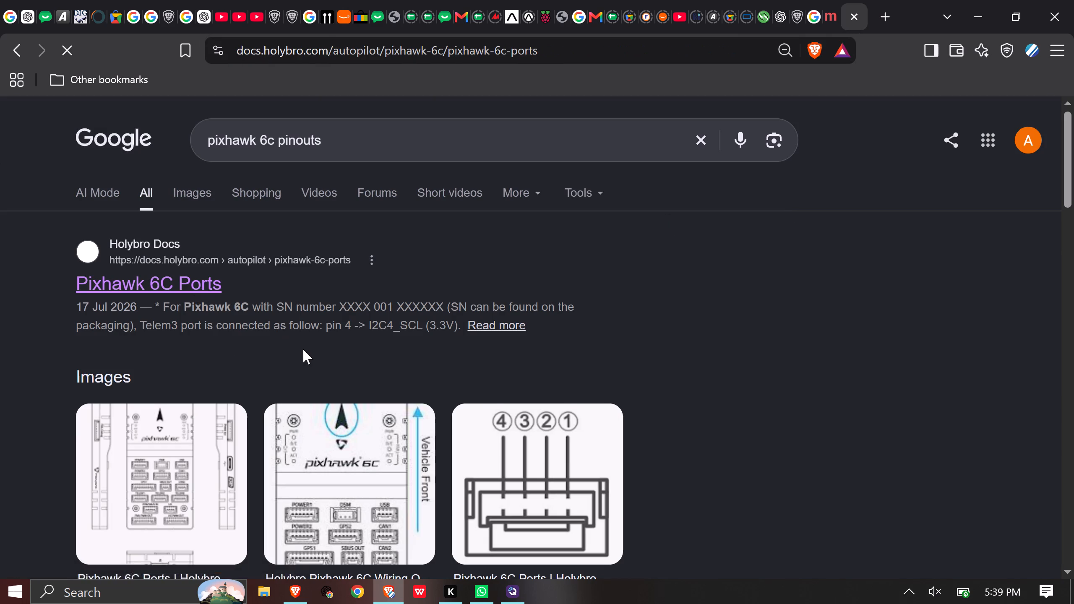
scroll(472, 438, down, 4)
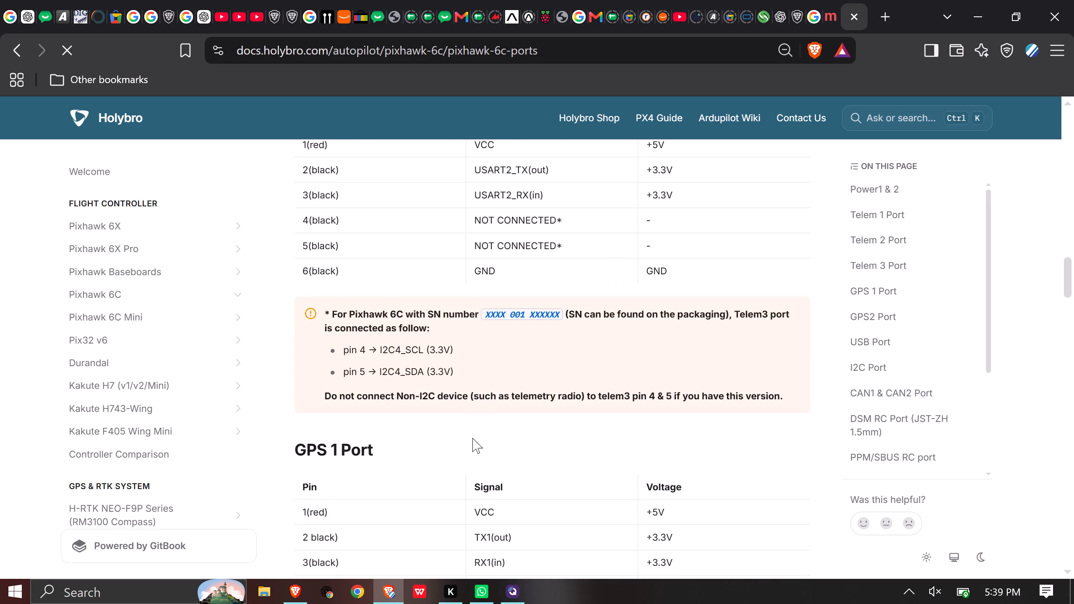
scroll(472, 438, up, 3)
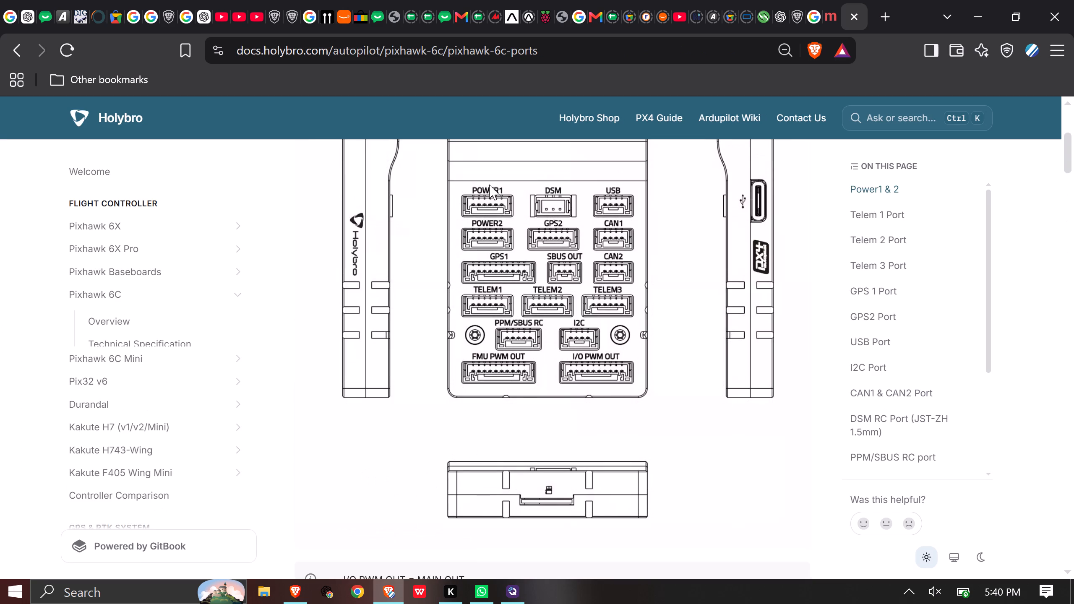
scroll(491, 380, down, 2)
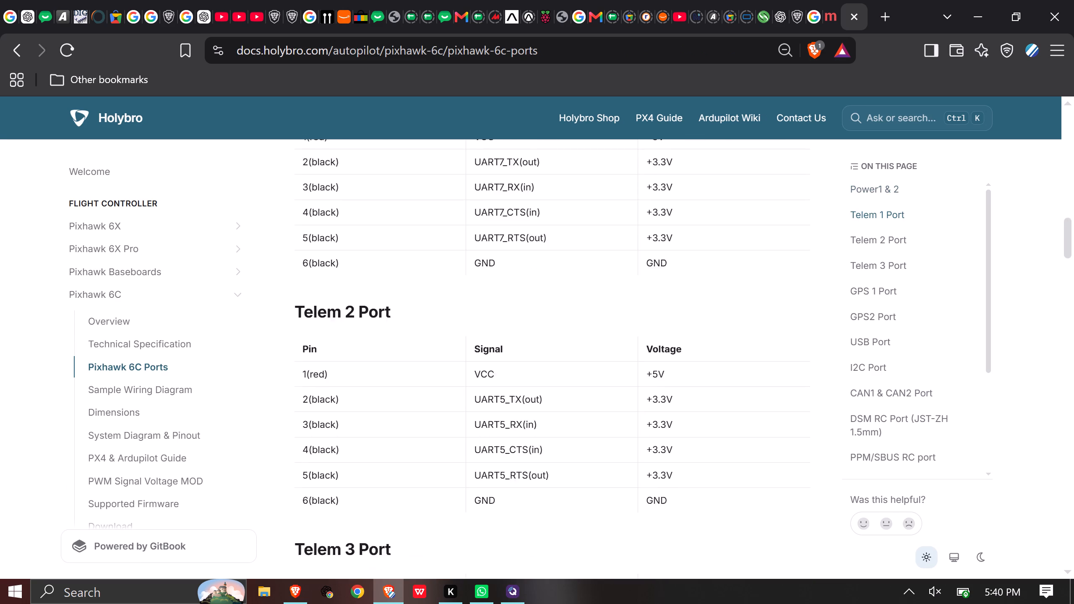
scroll(491, 380, up, 1)
scroll(491, 380, down, 1)
scroll(491, 380, up, 1)
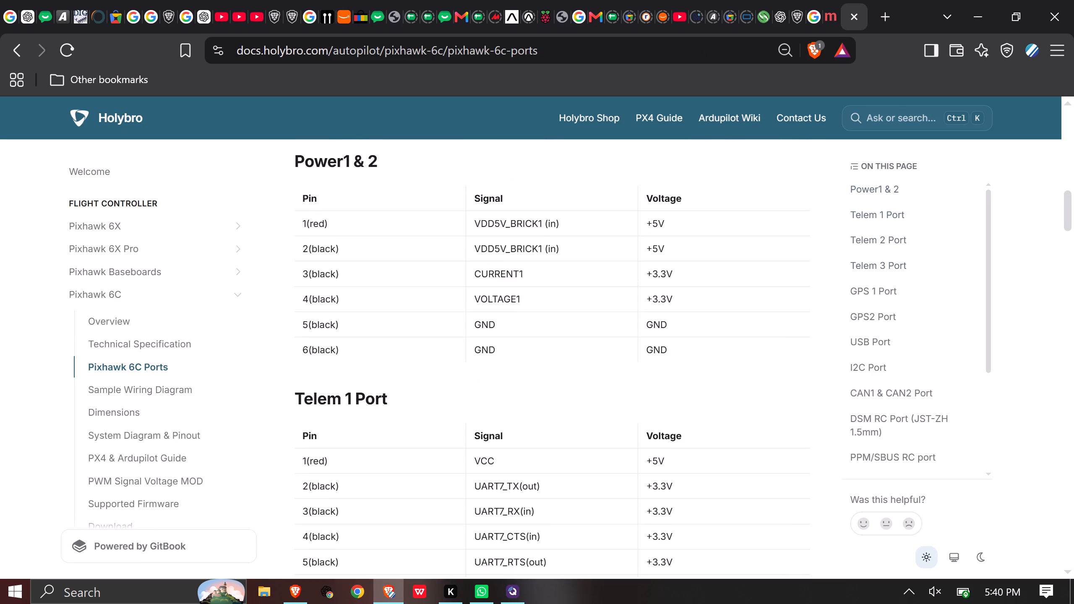
scroll(491, 380, up, 1)
scroll(491, 380, down, 1)
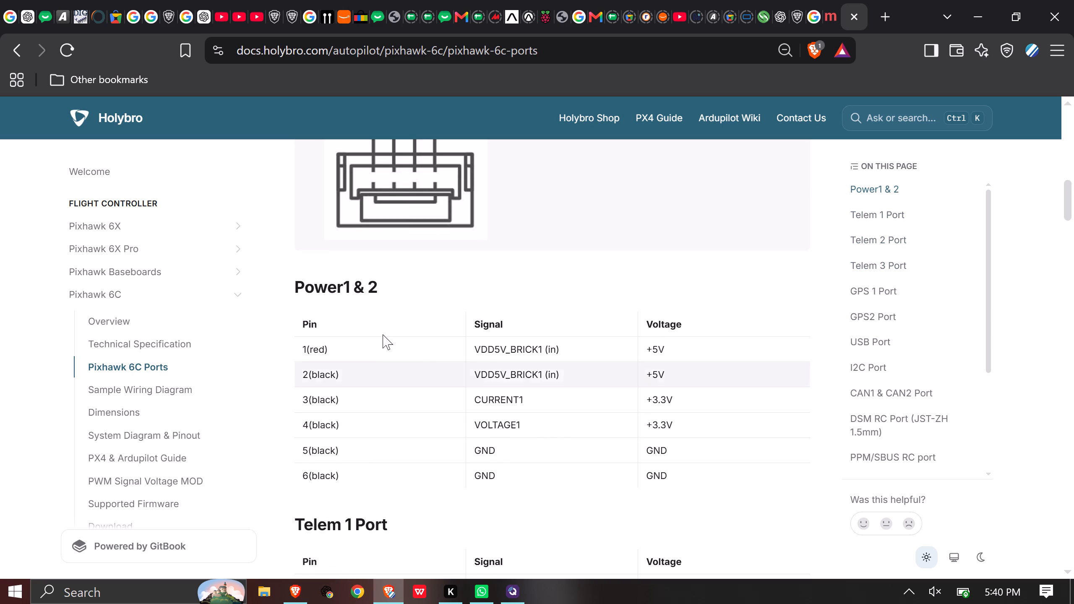
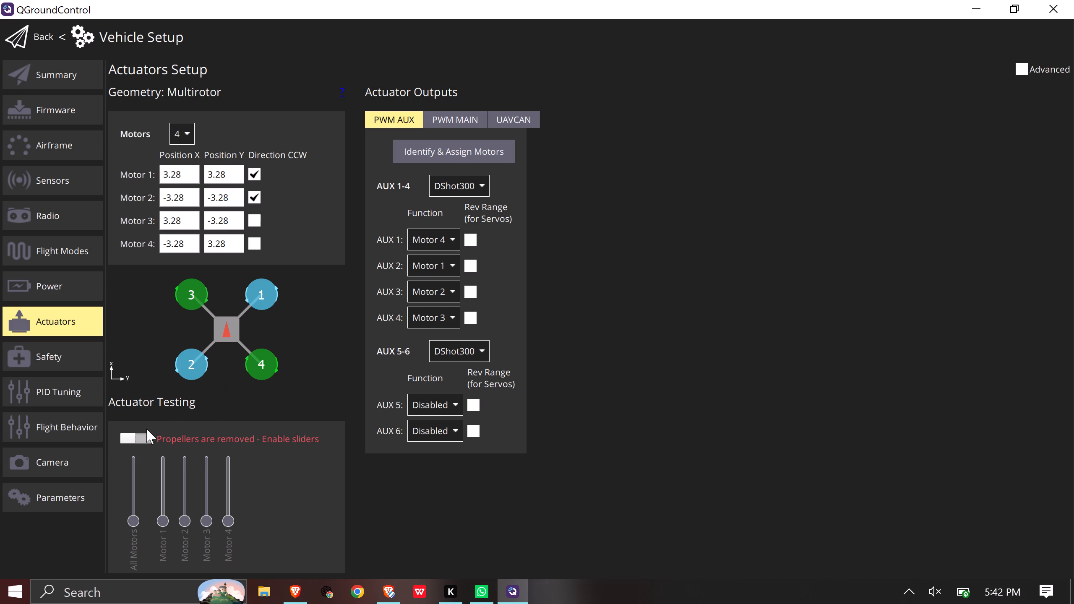
Enable the actuator testing sliders for the quadcopter's four motors.
click(138, 438)
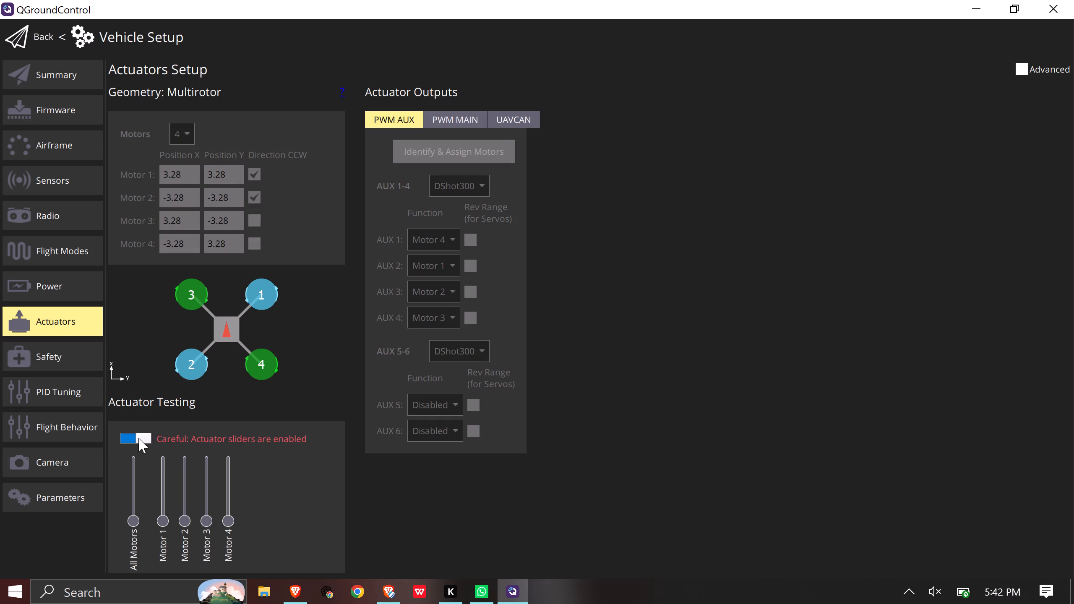
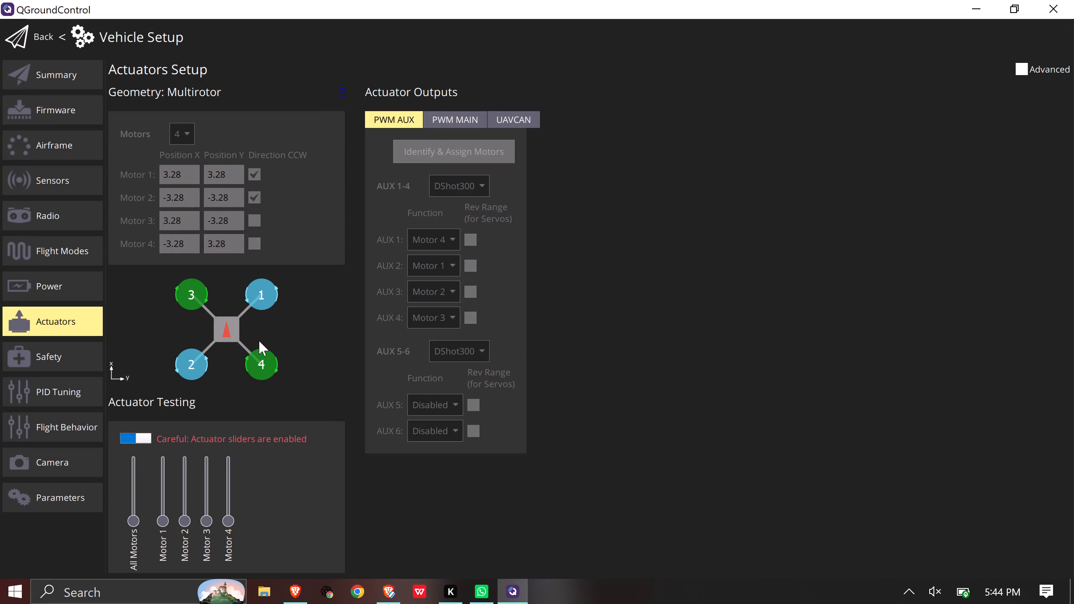
Open the vehicle's power setup and set Battery 1's number of cells in series to 6.
click(64, 281)
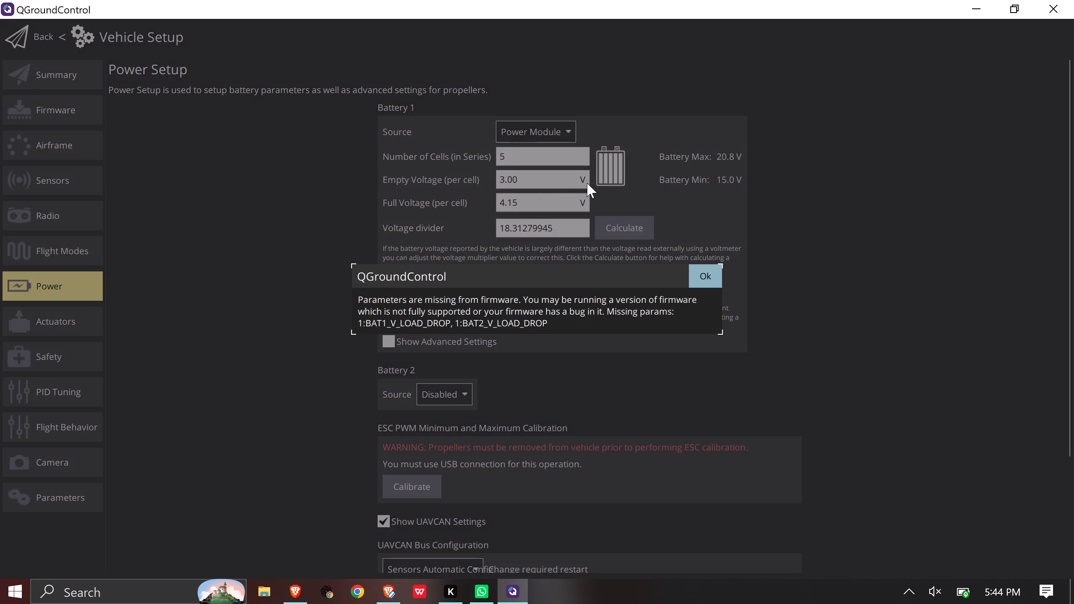
click(709, 273)
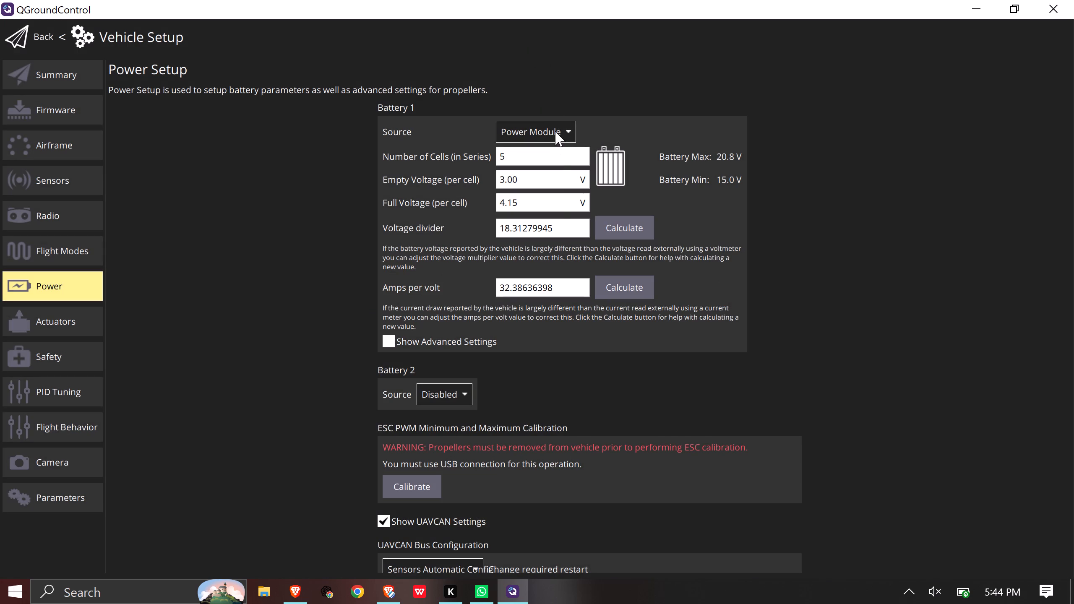
click(555, 131)
click(638, 117)
click(560, 162)
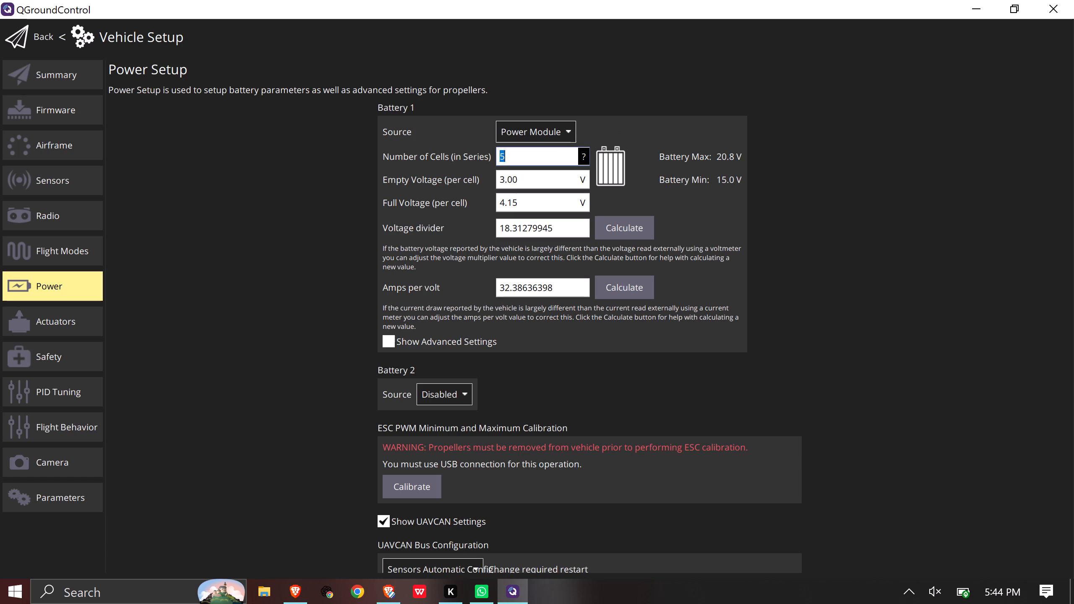
key(BackSpace)
key(6)
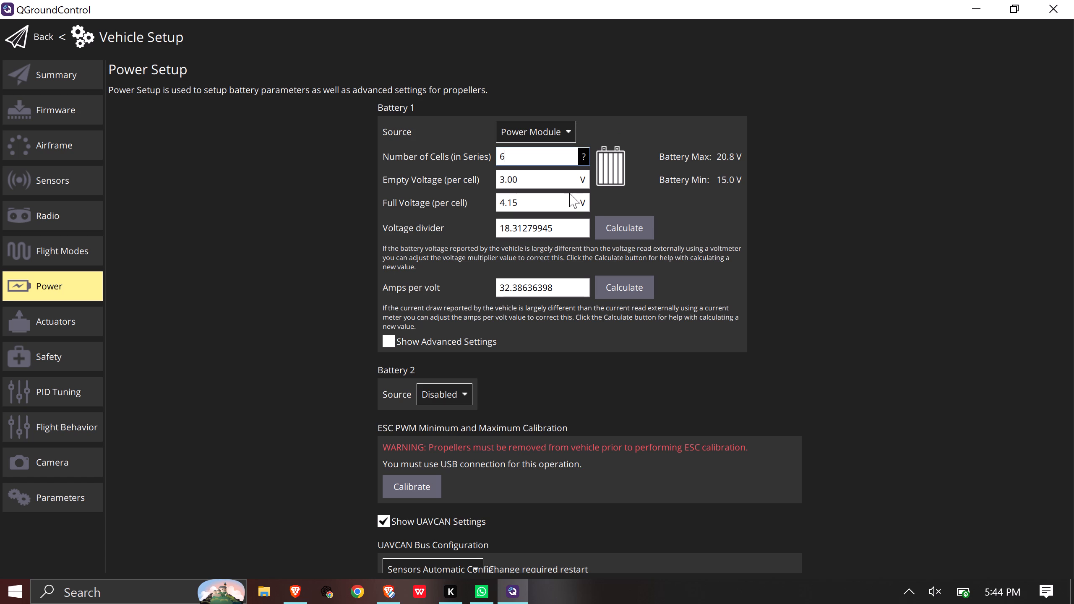
click(569, 193)
Set Battery 1's empty voltage per cell to 3.2 V and acknowledge the resulting notice.
click(559, 184)
key(Right)
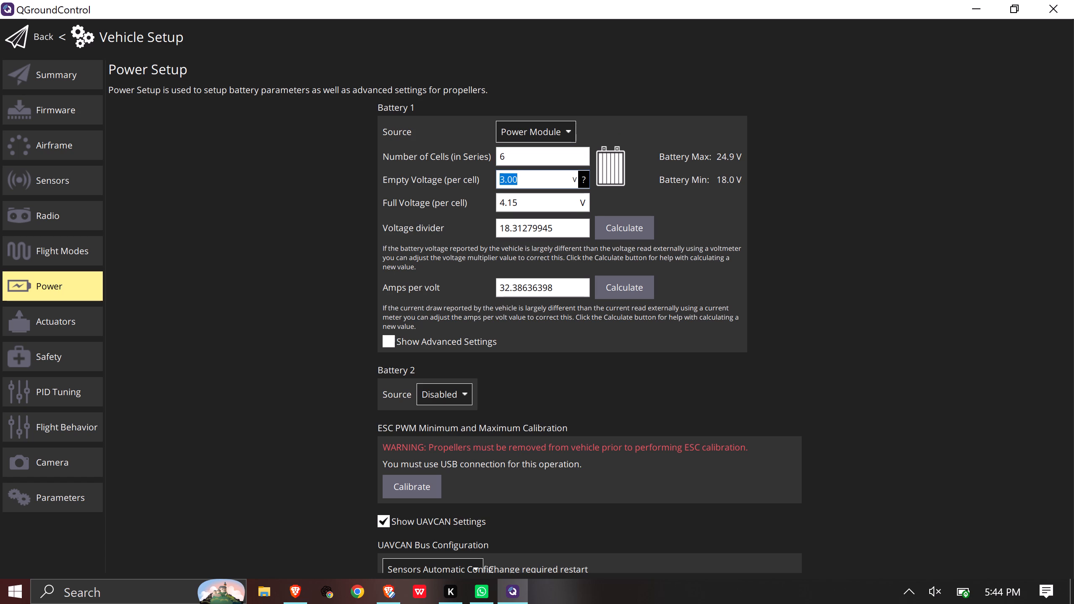
key(BackSpace)
key(BackSpace)
key(2)
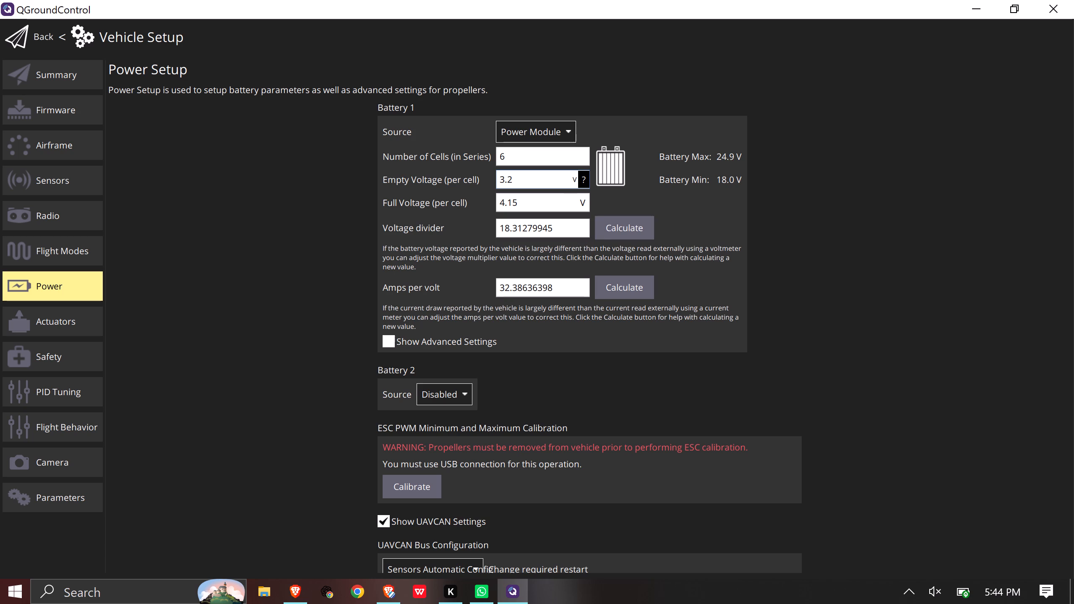
click(663, 222)
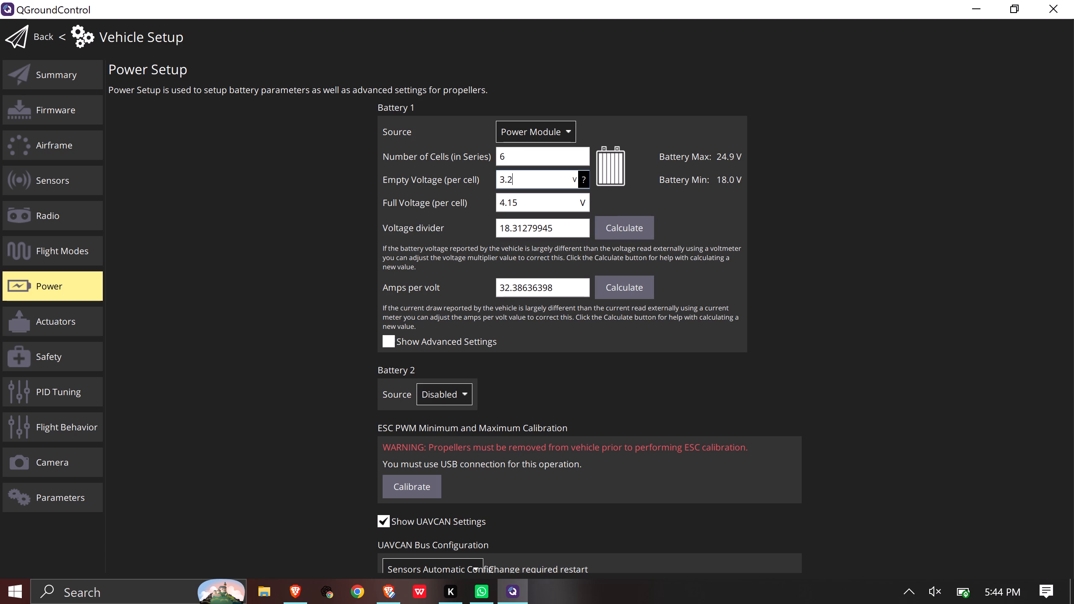
click(580, 221)
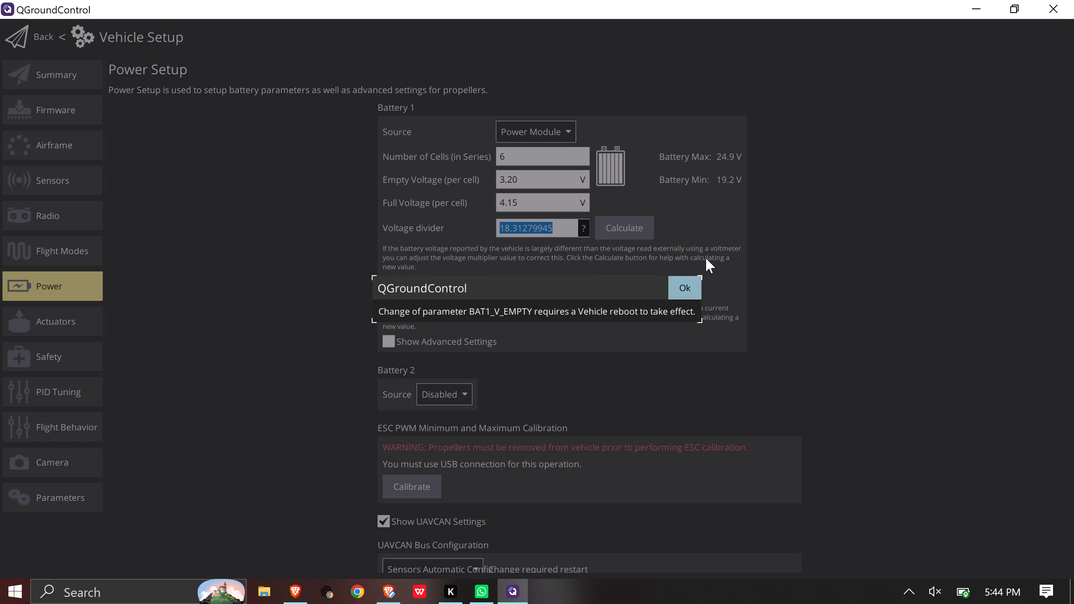
click(696, 280)
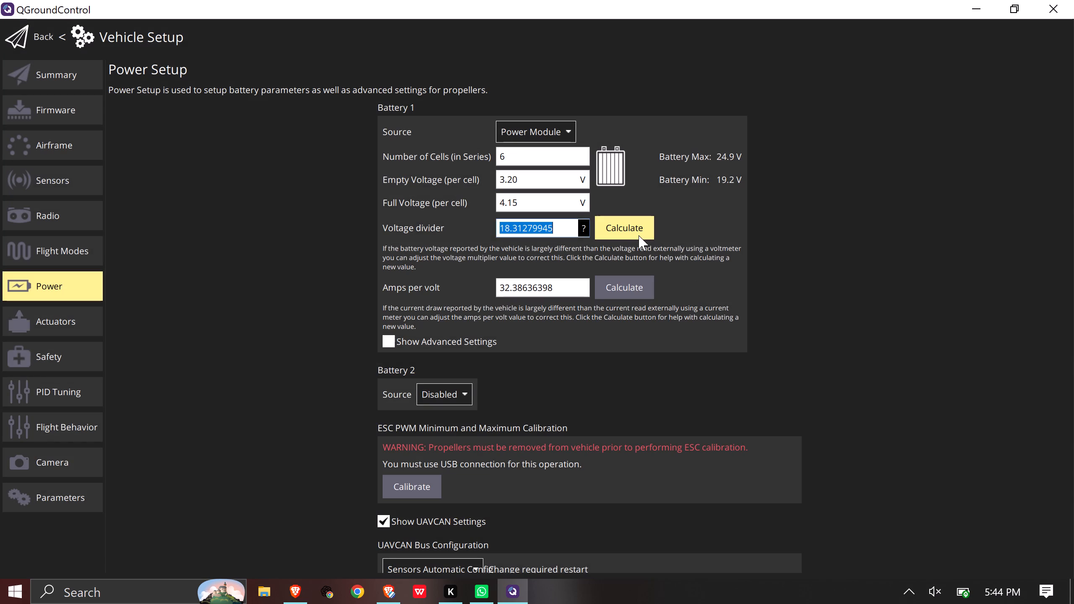
Recalculate Battery 1's voltage divider twice from a measured voltage of 19.38, and close the calculator.
click(639, 232)
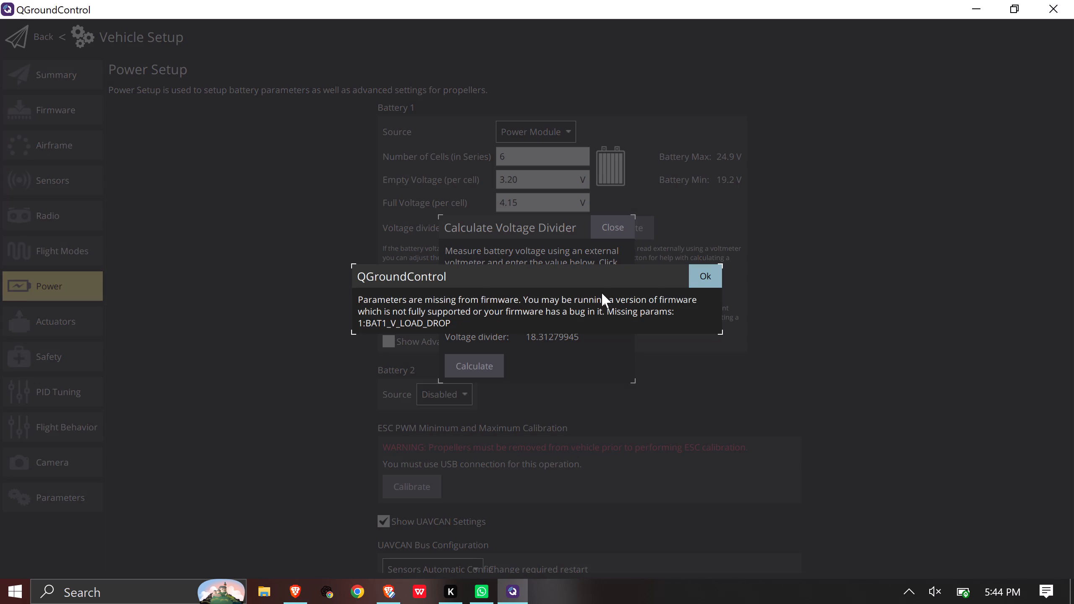
click(701, 278)
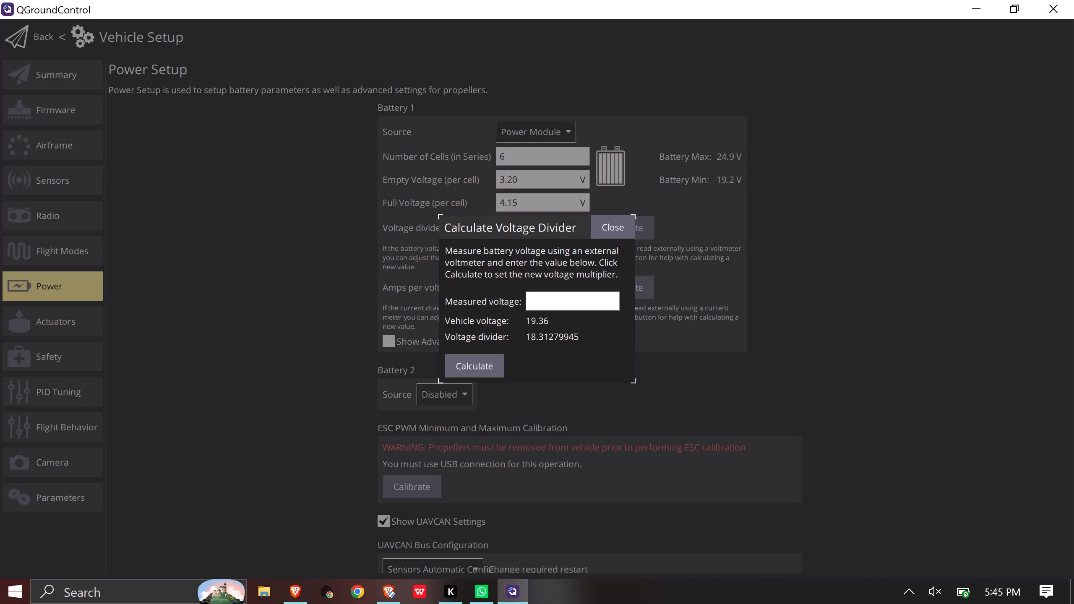
click(594, 305)
text(19)
text(.38)
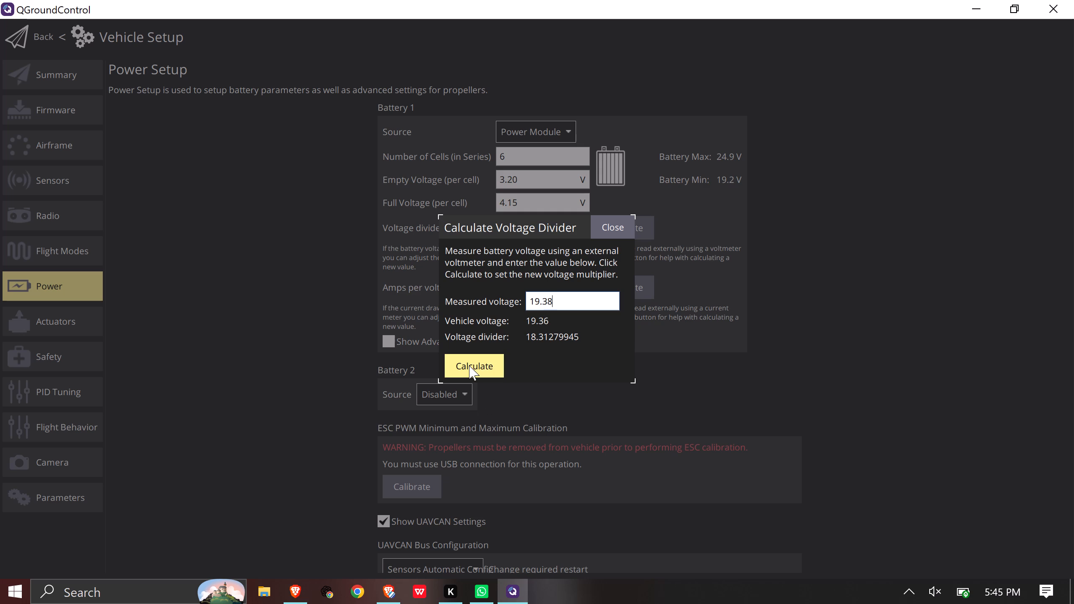
click(469, 365)
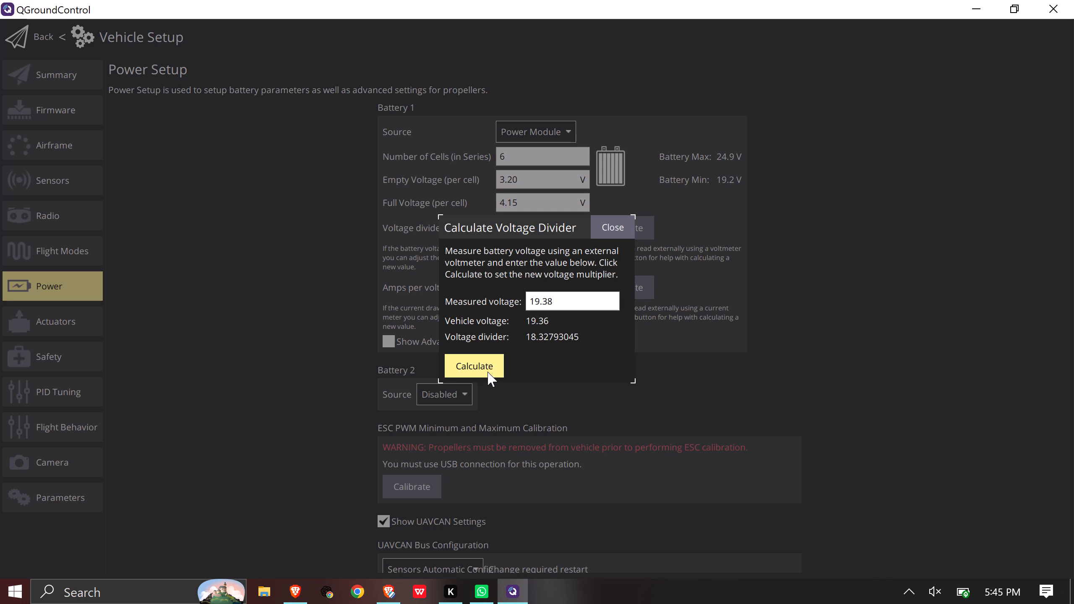
click(487, 372)
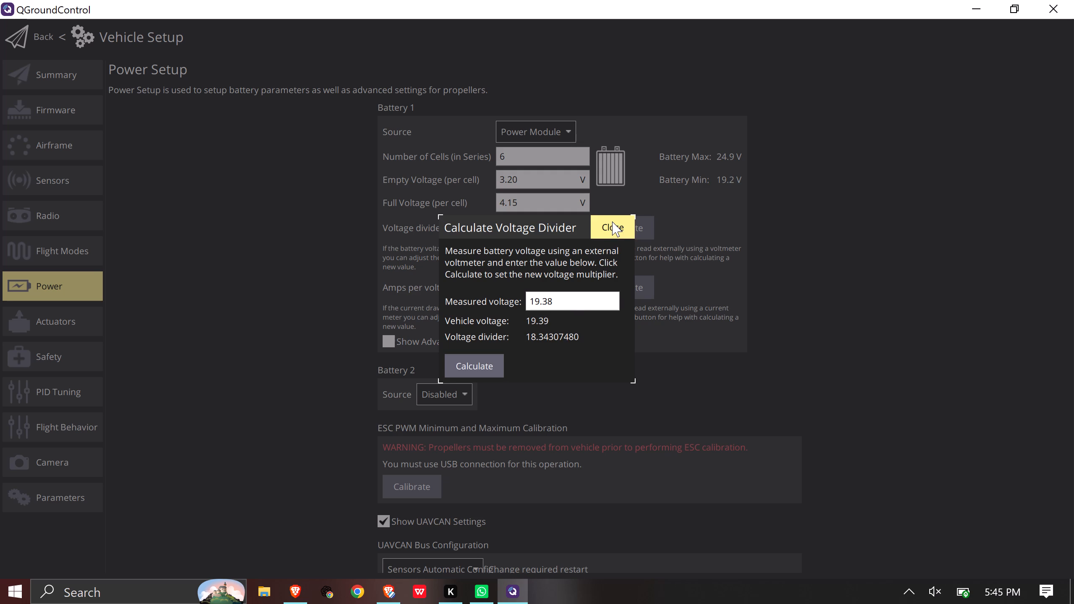
click(612, 221)
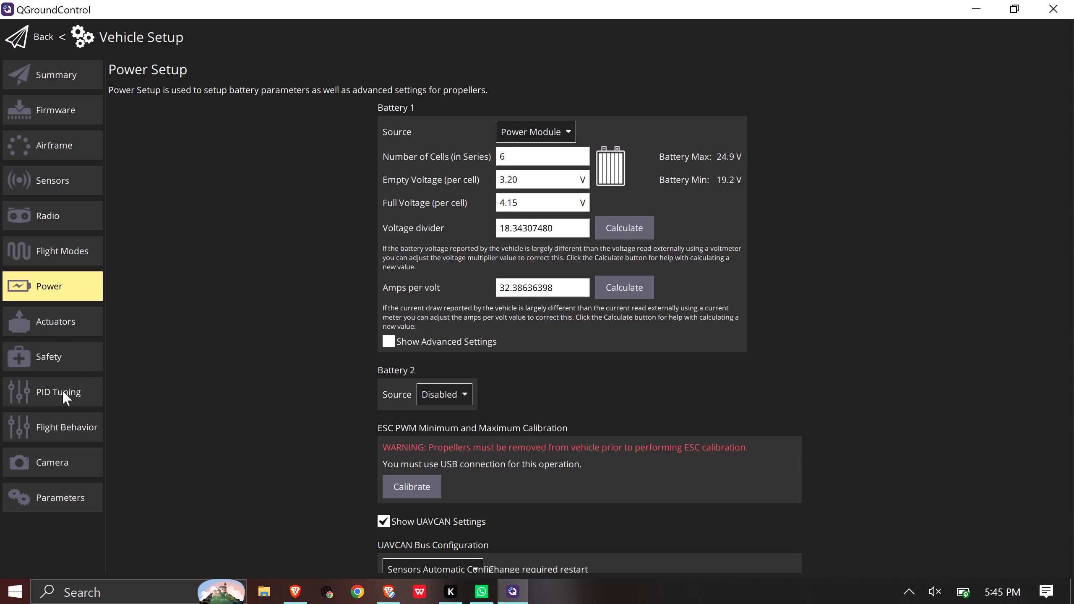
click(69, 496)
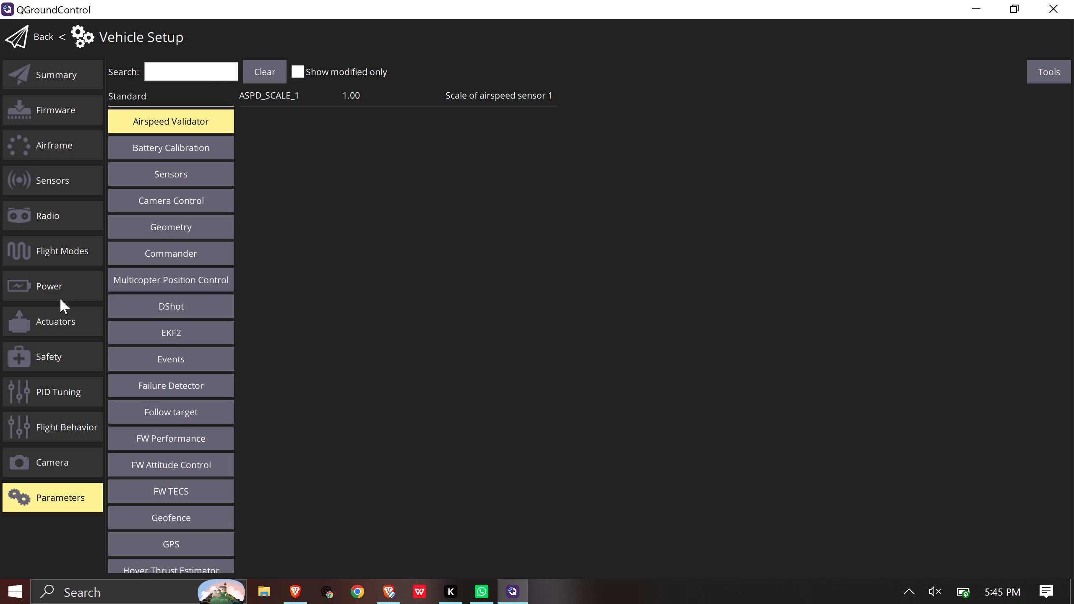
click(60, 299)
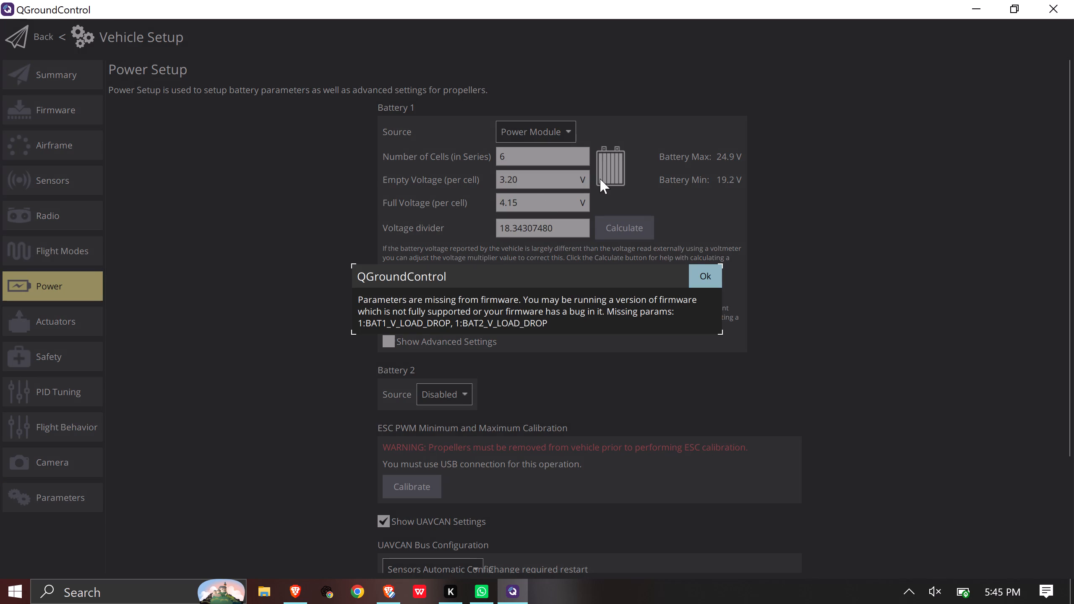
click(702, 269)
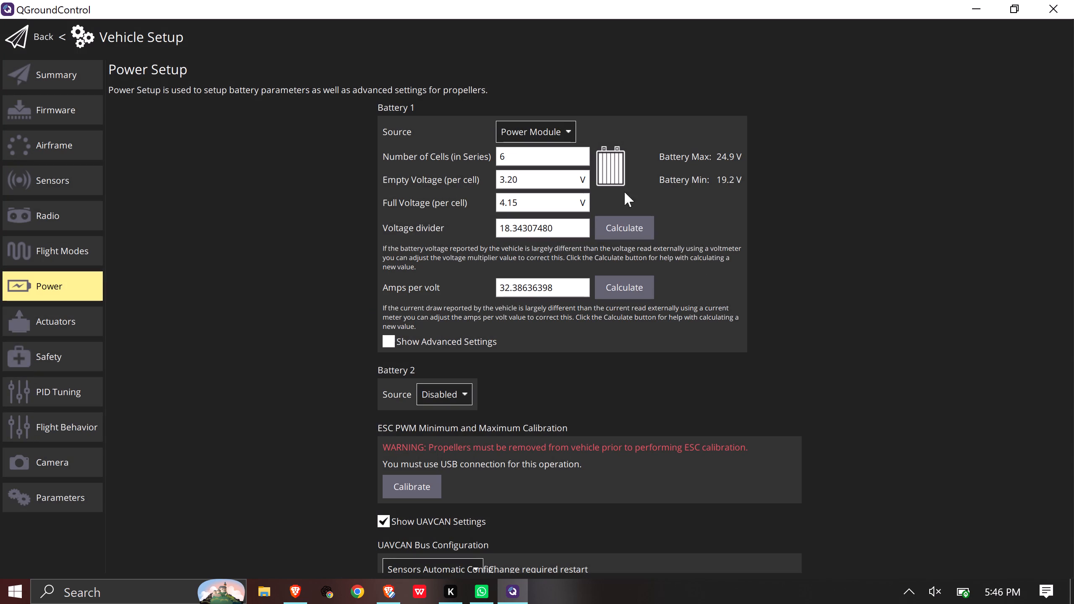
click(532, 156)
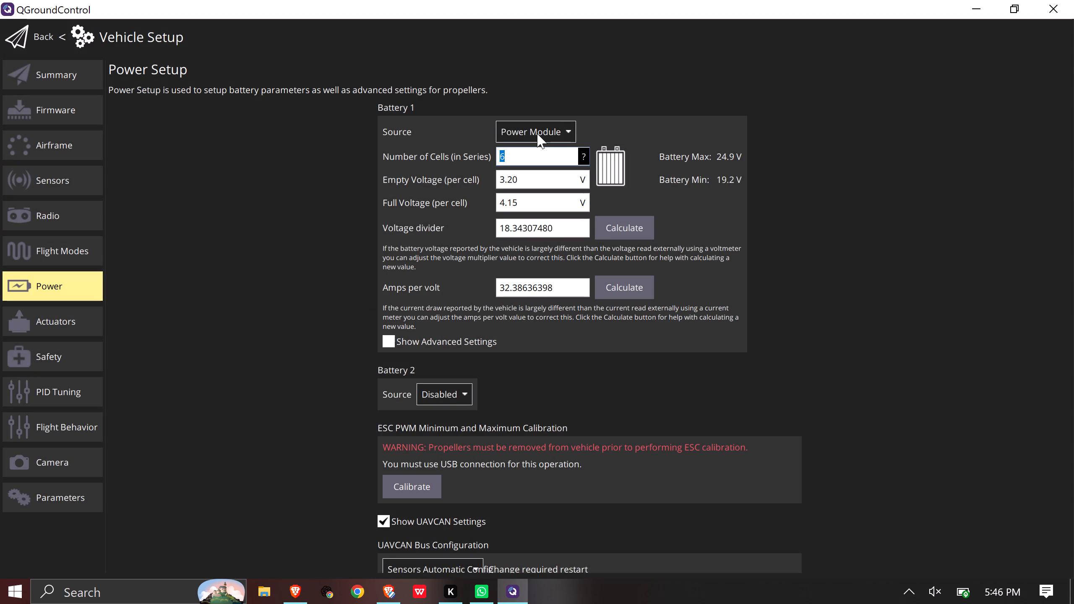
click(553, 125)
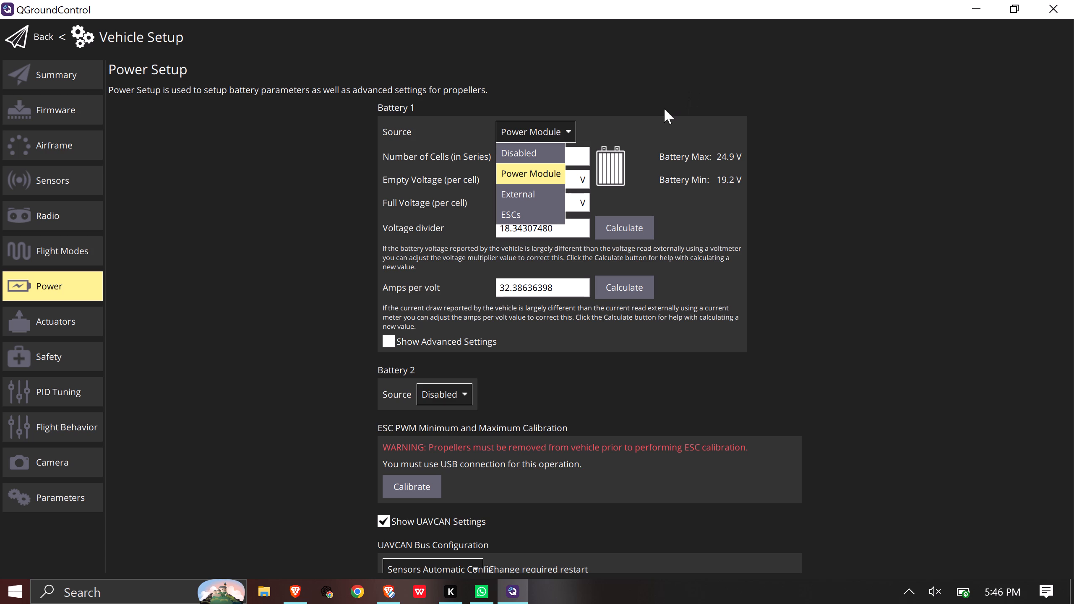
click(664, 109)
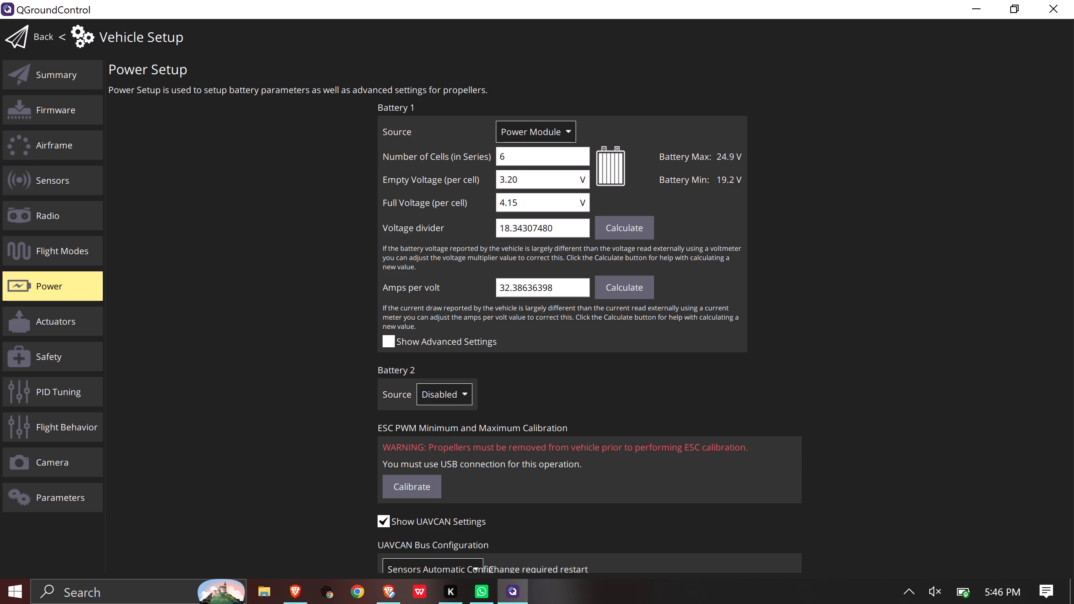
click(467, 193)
Set Battery 1's full voltage per cell to 4.2 V.
click(545, 208)
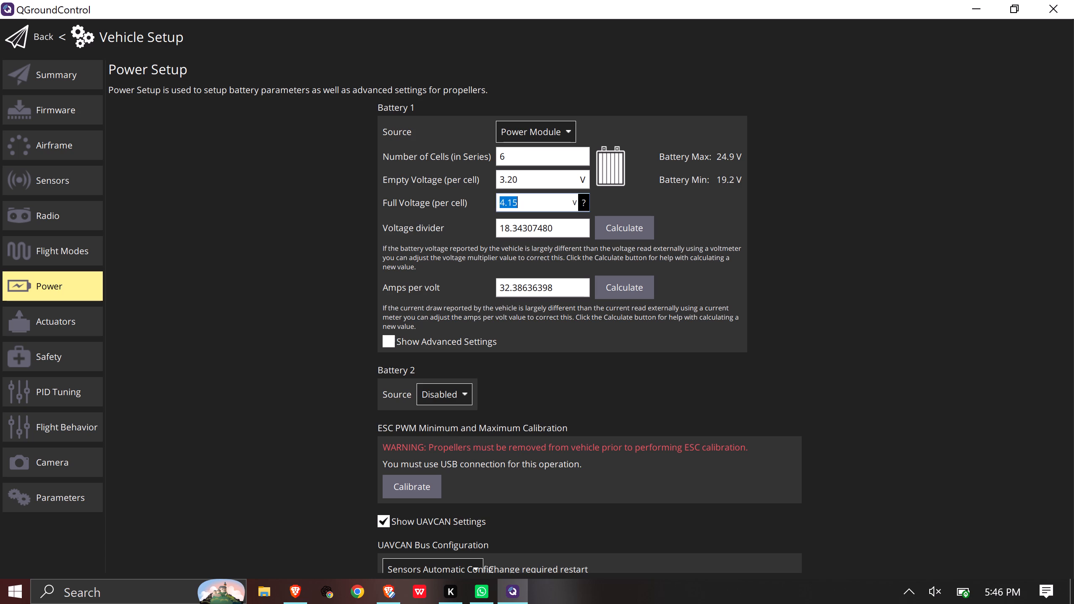
key(Right)
key(BackSpace)
key(BackSpace)
key(2)
click(678, 219)
Recalculate Battery 1's voltage divider from a measured voltage of 19.38, acknowledging the firmware notice, and close the calculator.
click(611, 230)
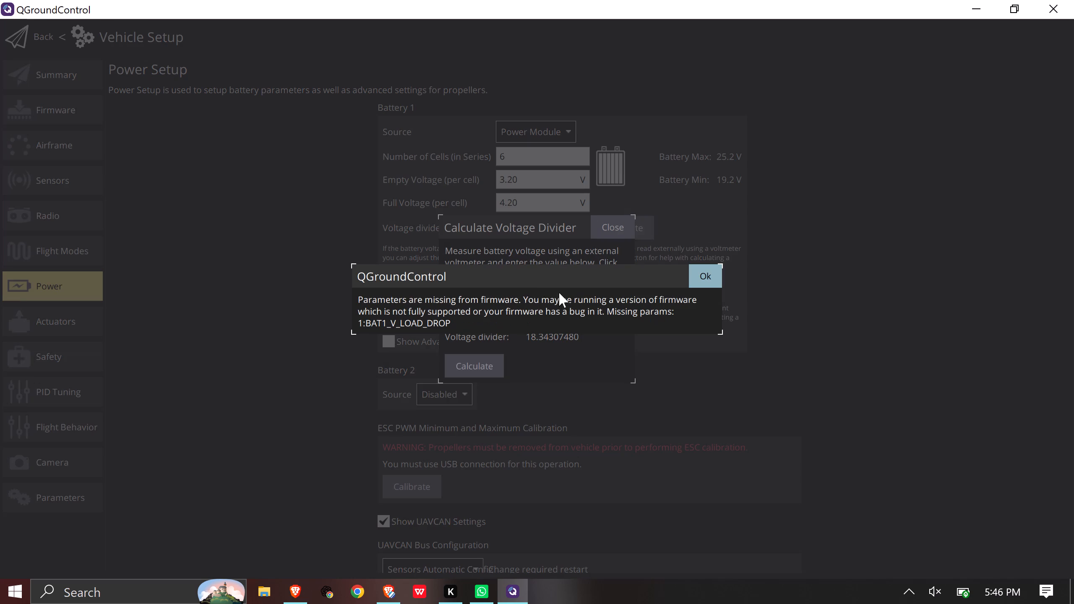
click(695, 278)
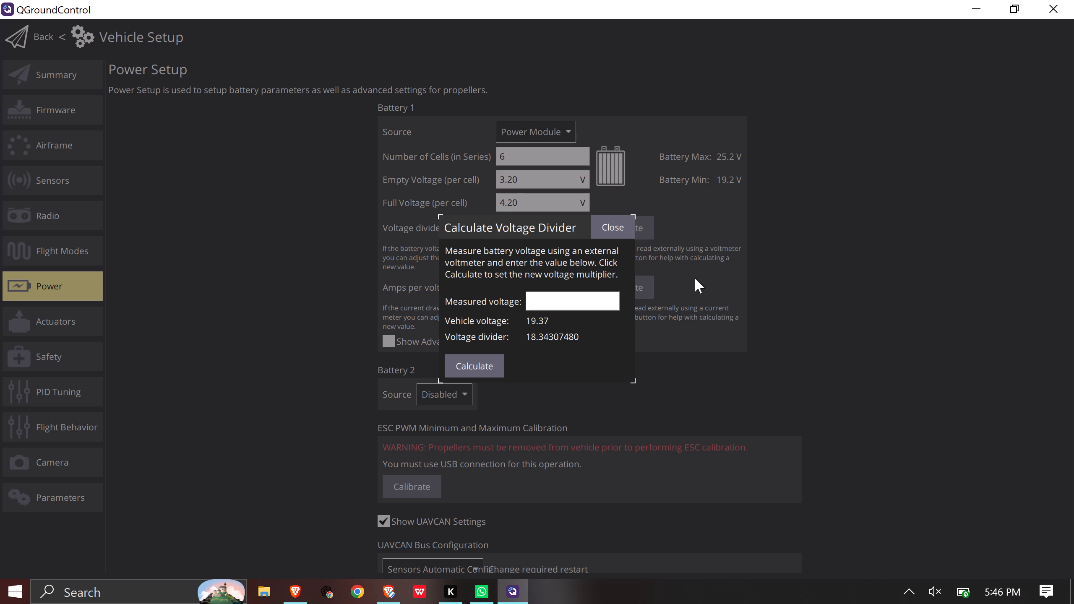
key(1)
click(554, 299)
key(1)
key(9)
key(comma)
key(BackSpace)
key(period)
key(3)
key(8)
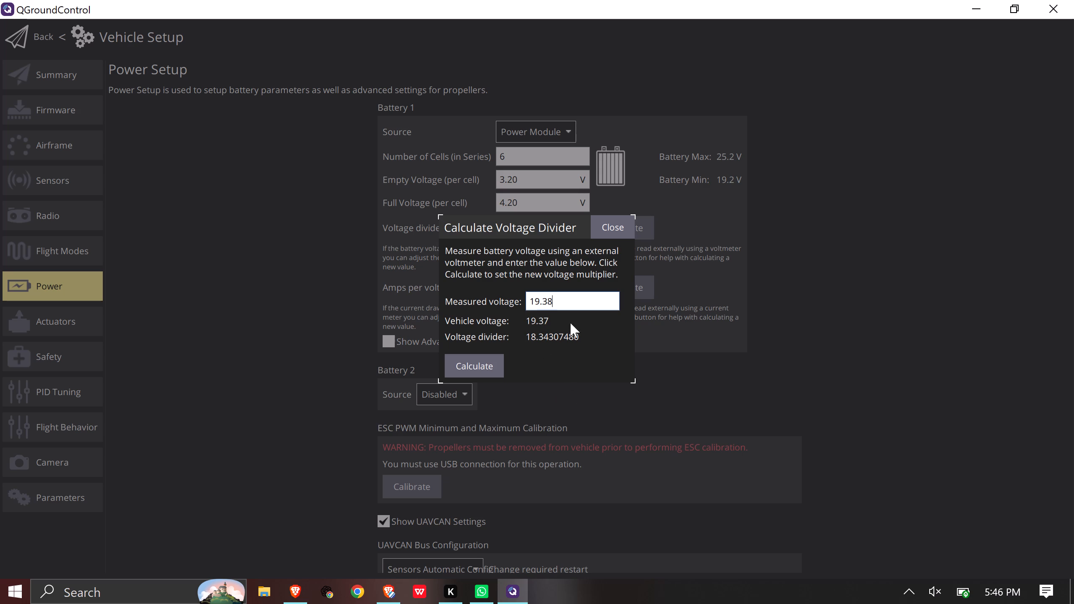
click(483, 364)
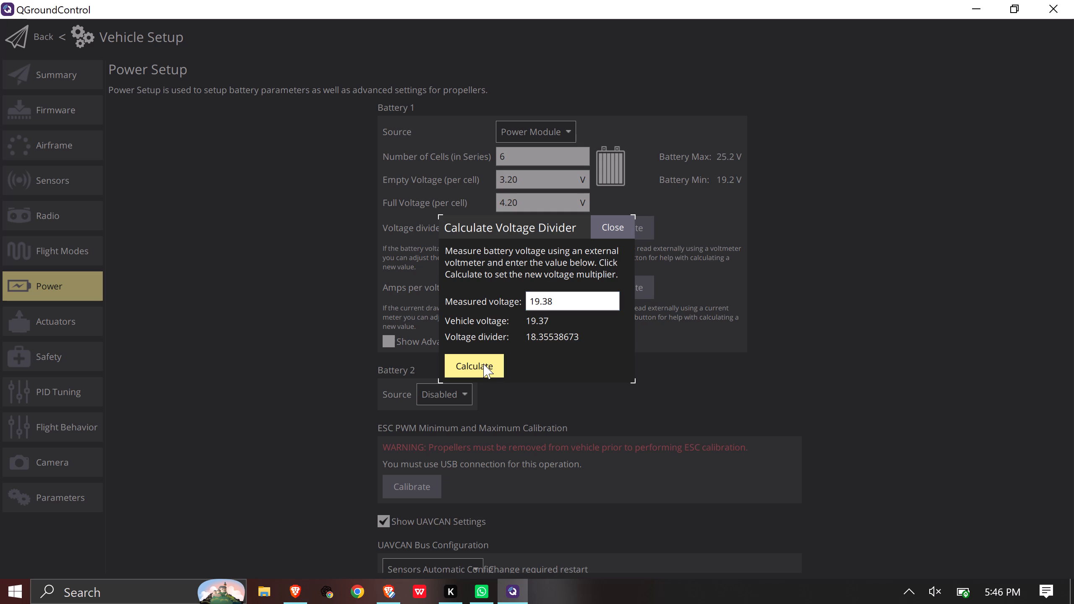
double_click(613, 239)
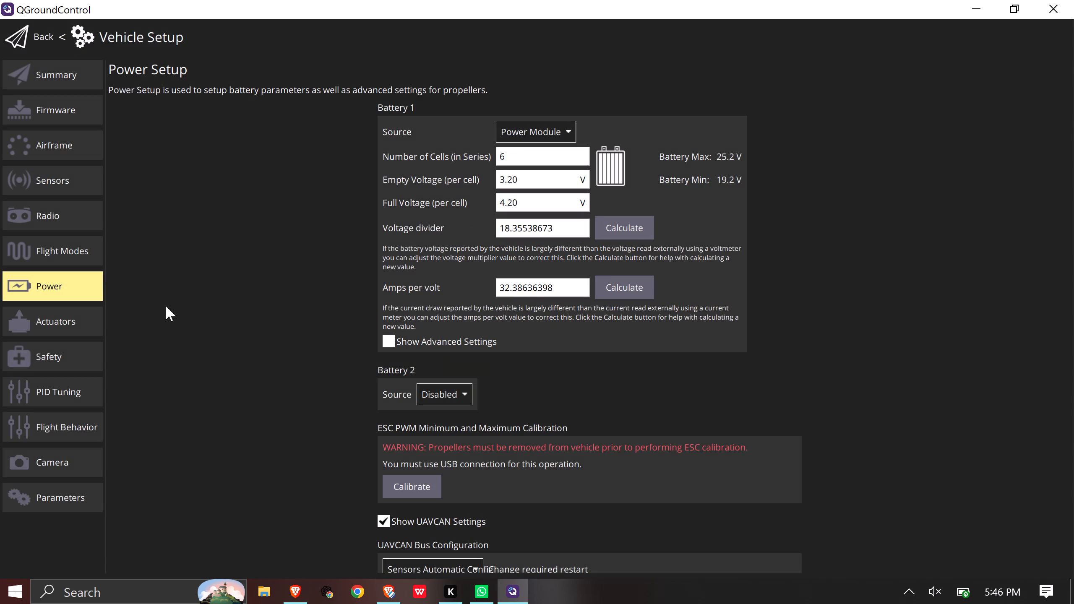
Reboot the vehicle from the parameter tools and confirm the reboot.
click(59, 502)
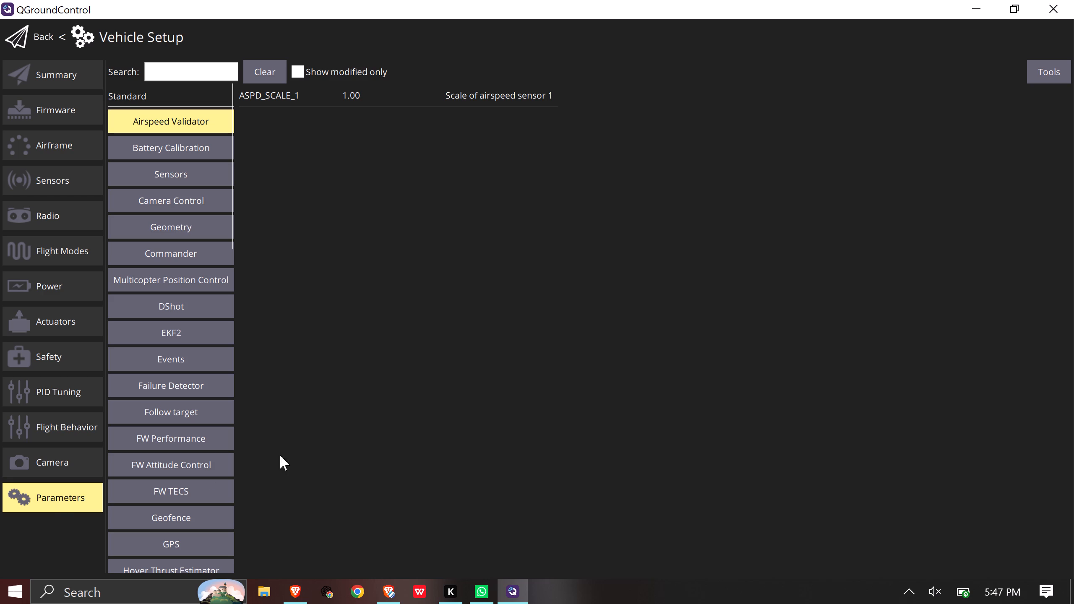
click(1045, 69)
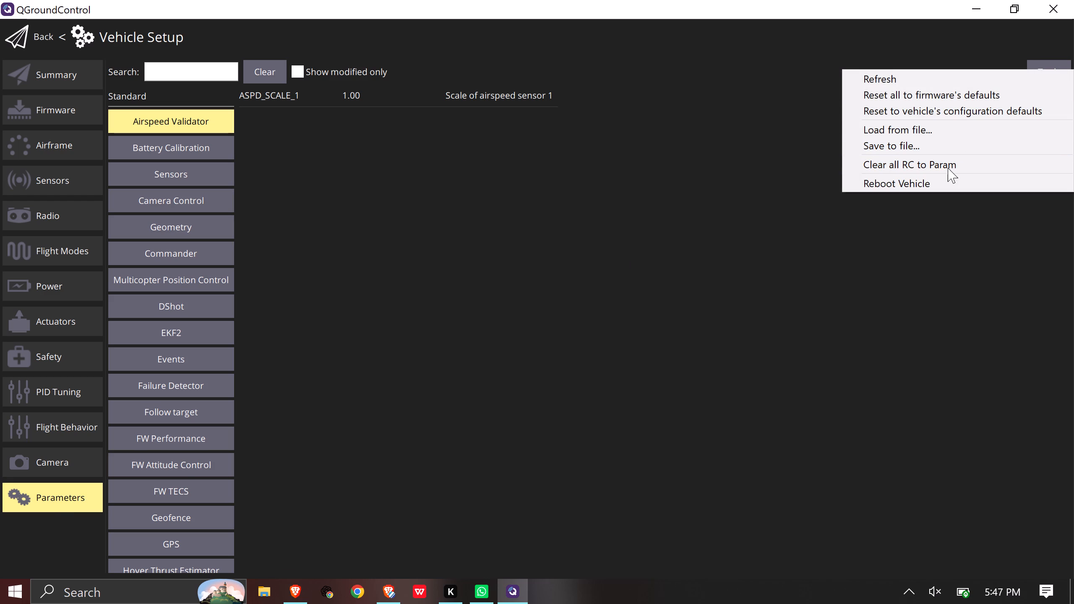
click(948, 182)
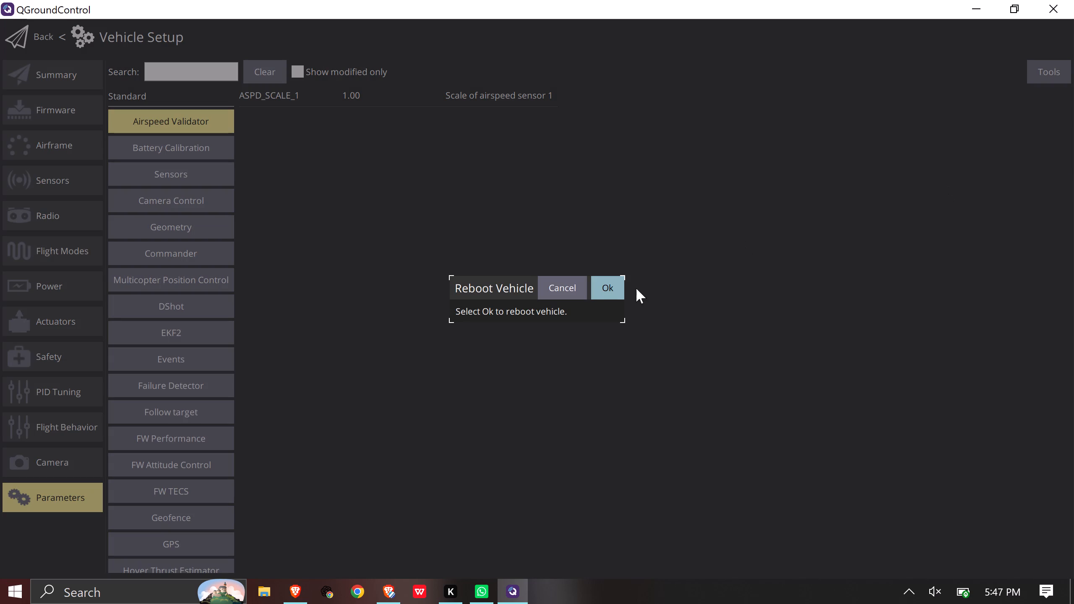
click(618, 285)
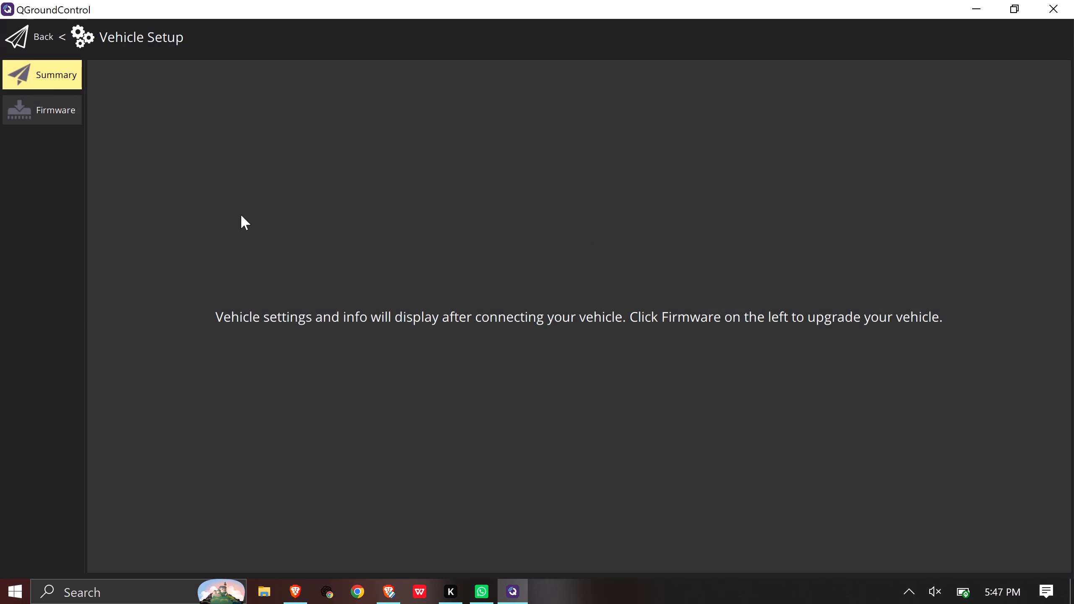
Return to the flight view and check the reconnected vehicle's battery status details, including voltage and remaining charge.
click(33, 37)
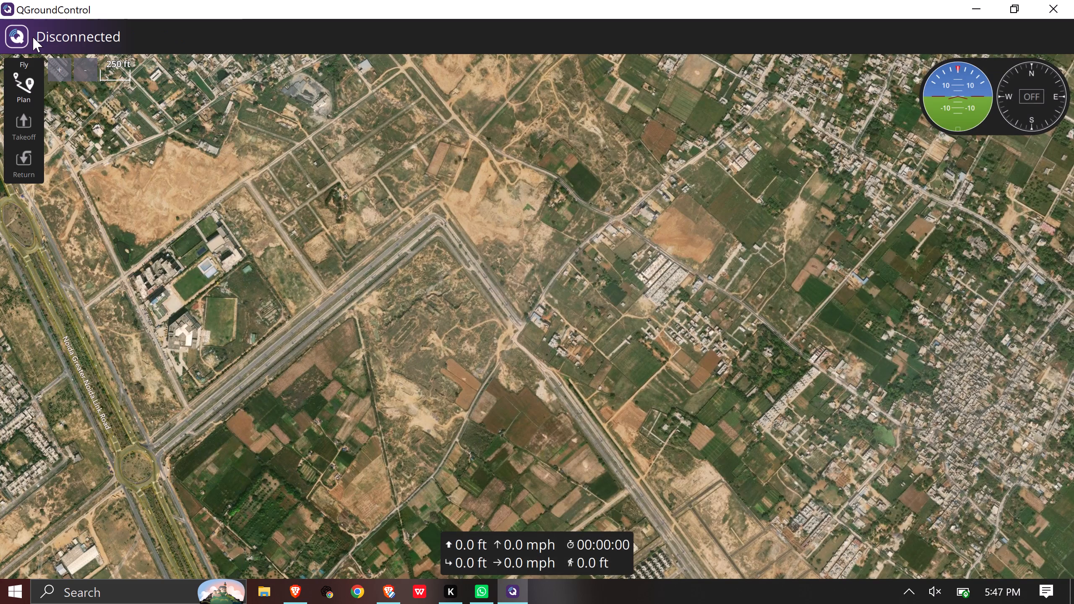
click(22, 31)
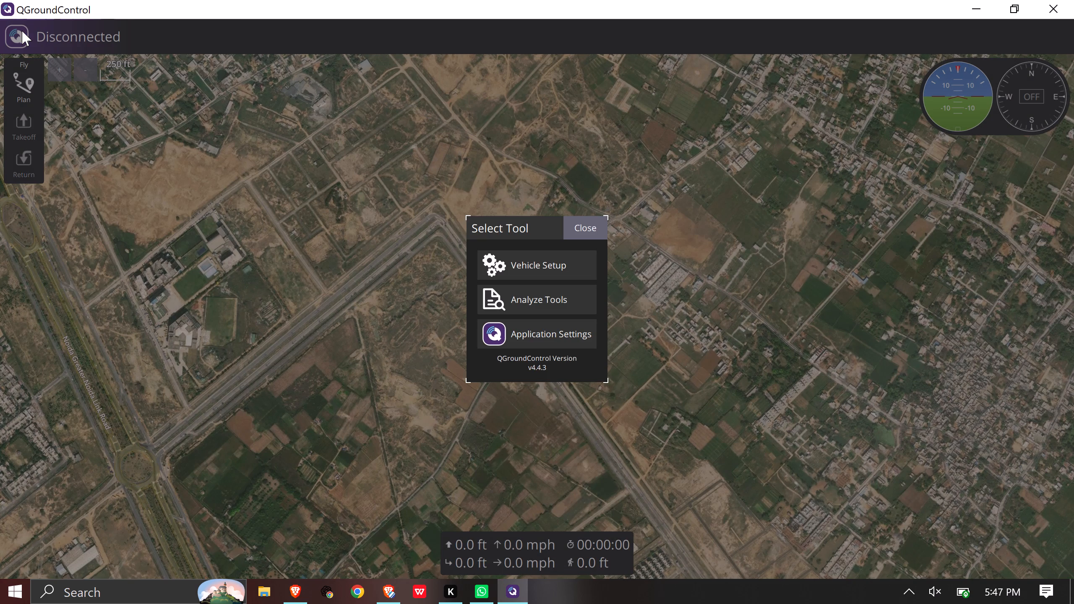
click(570, 266)
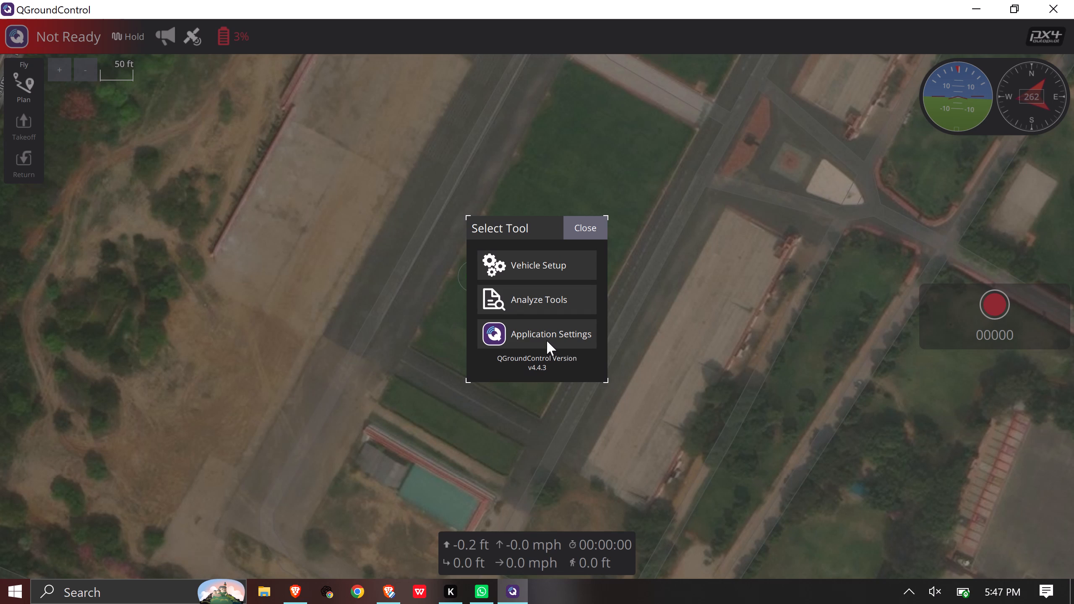
click(583, 232)
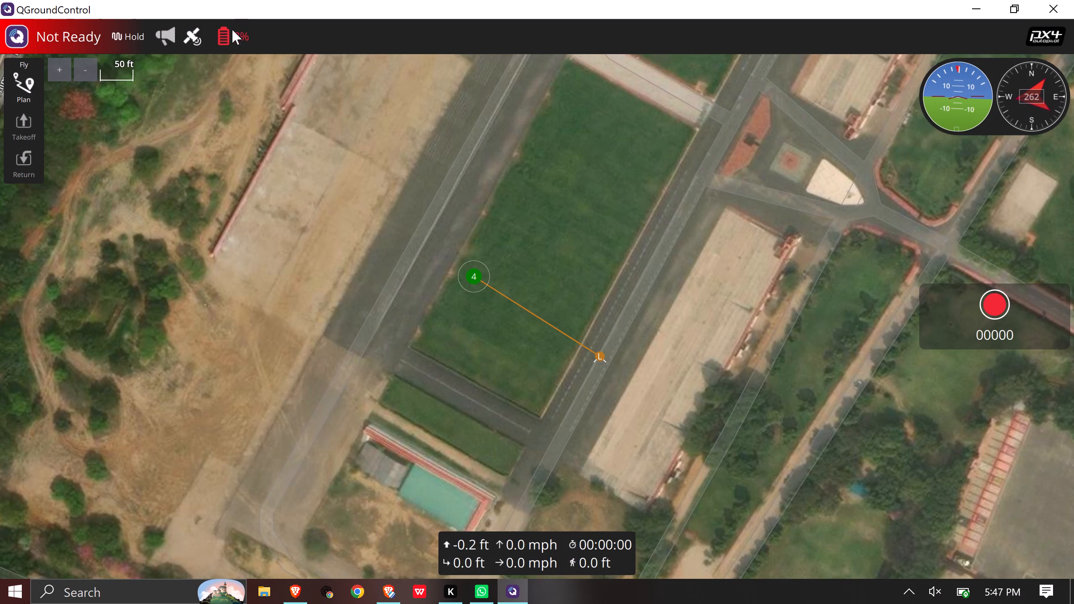
click(219, 38)
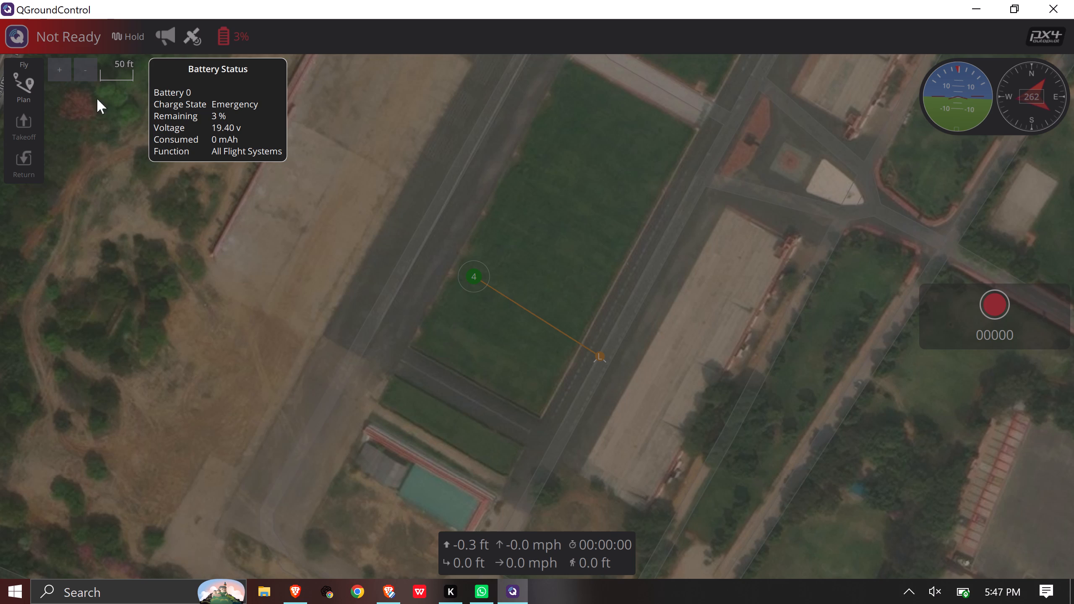
click(280, 134)
click(320, 145)
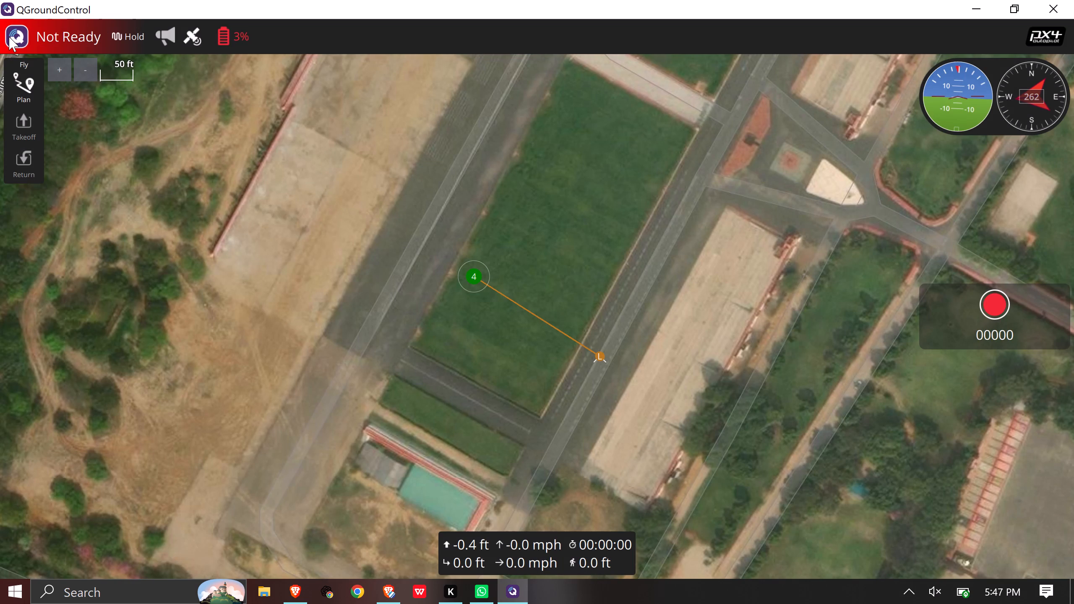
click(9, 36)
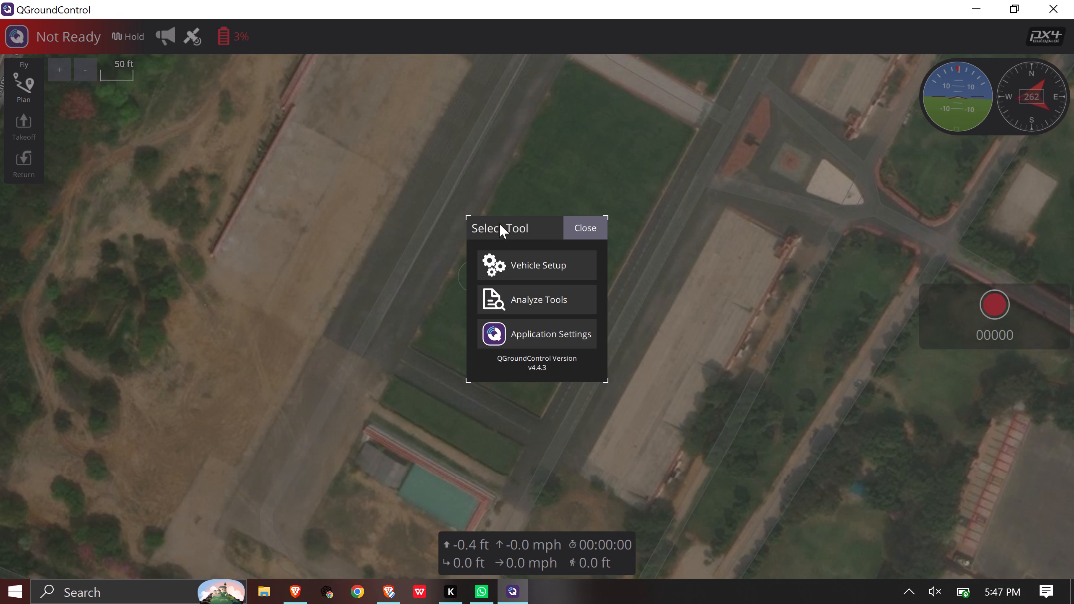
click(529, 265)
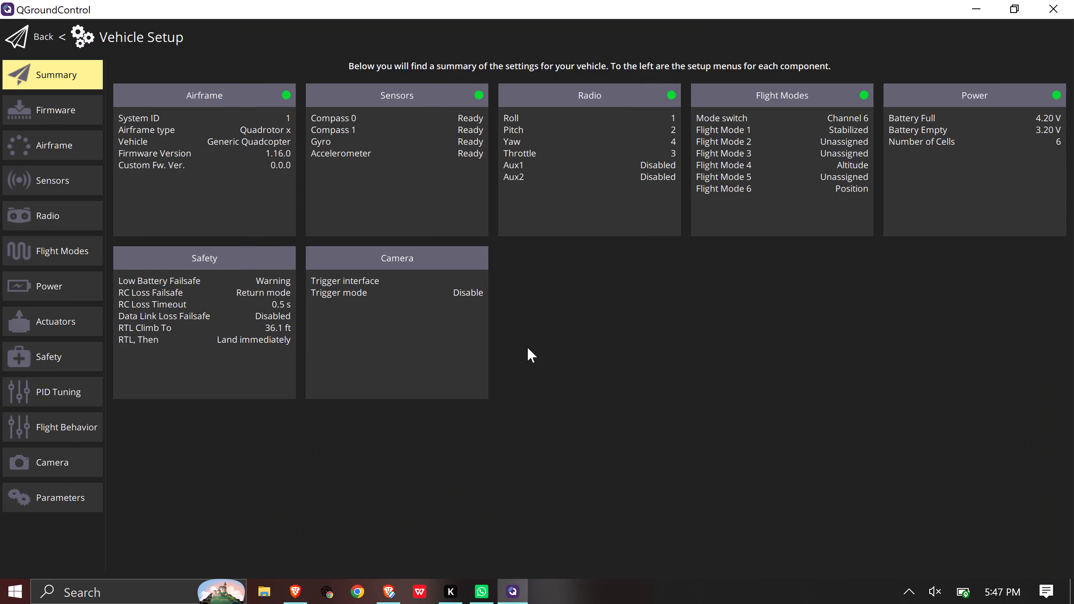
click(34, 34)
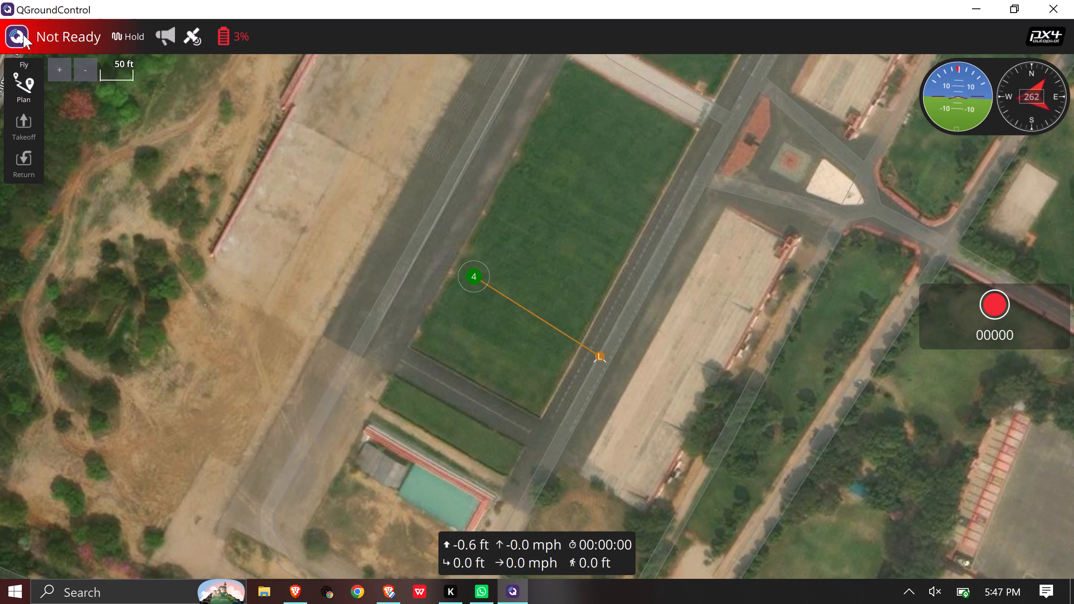
Reopen the vehicle's power setup, acknowledge the missing-parameters notice, and set Battery 1's number of cells in series to 5.
click(16, 34)
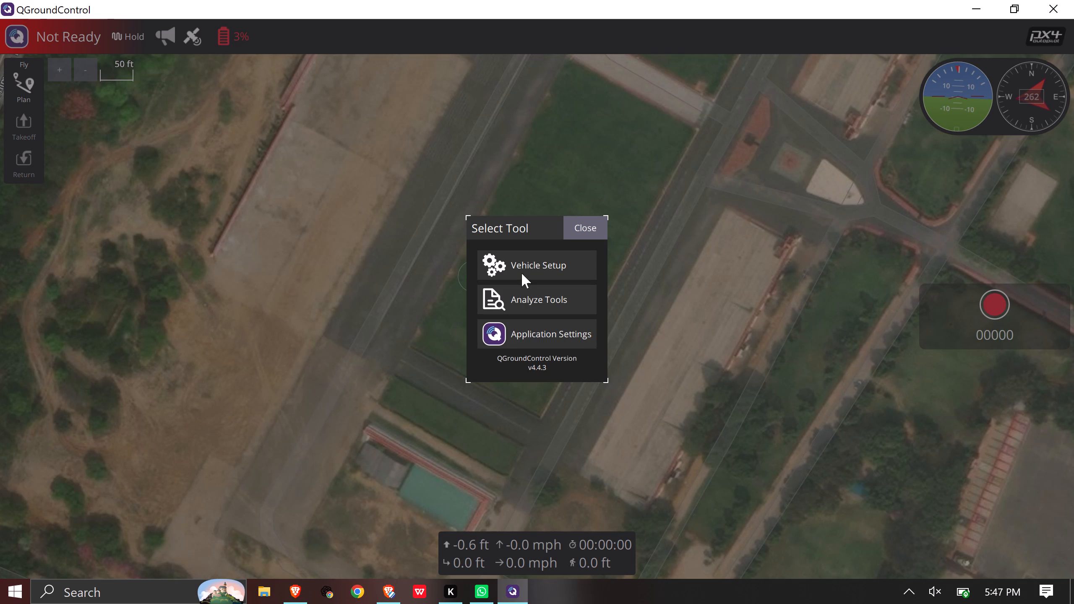
click(554, 266)
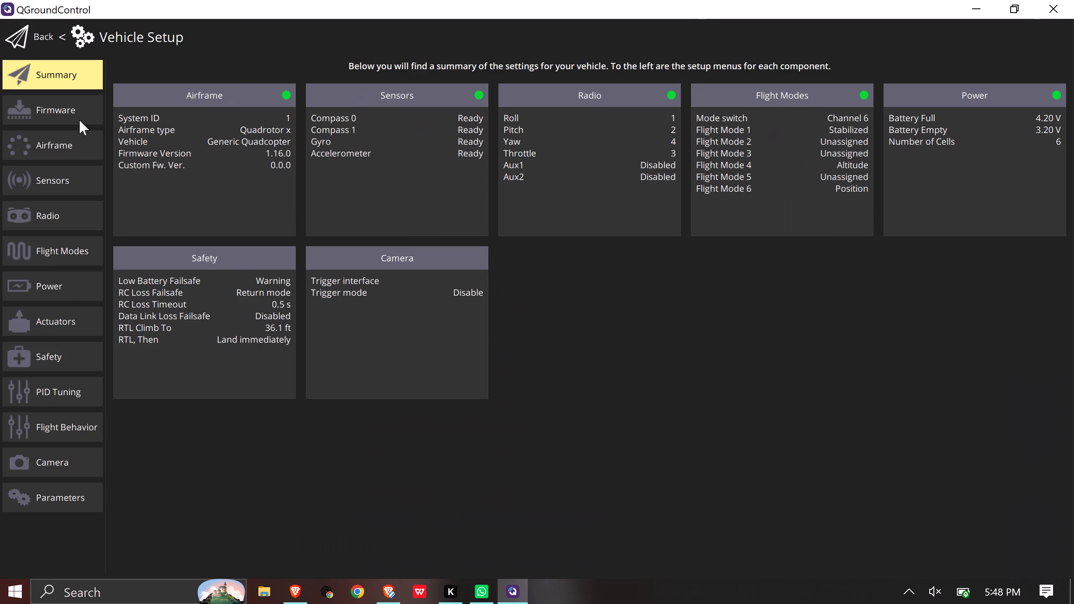
click(63, 290)
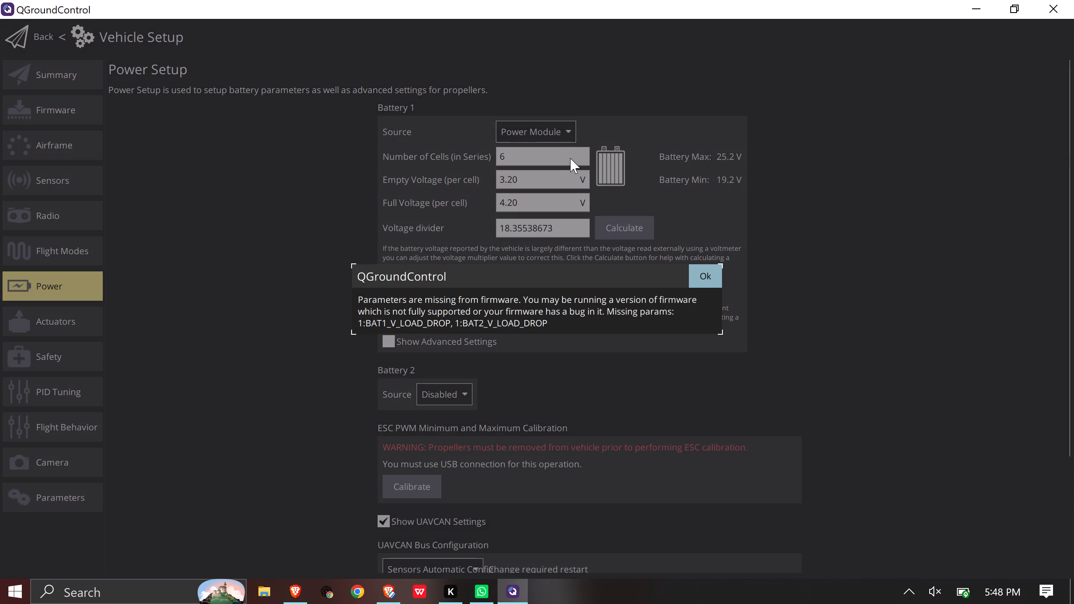
click(711, 276)
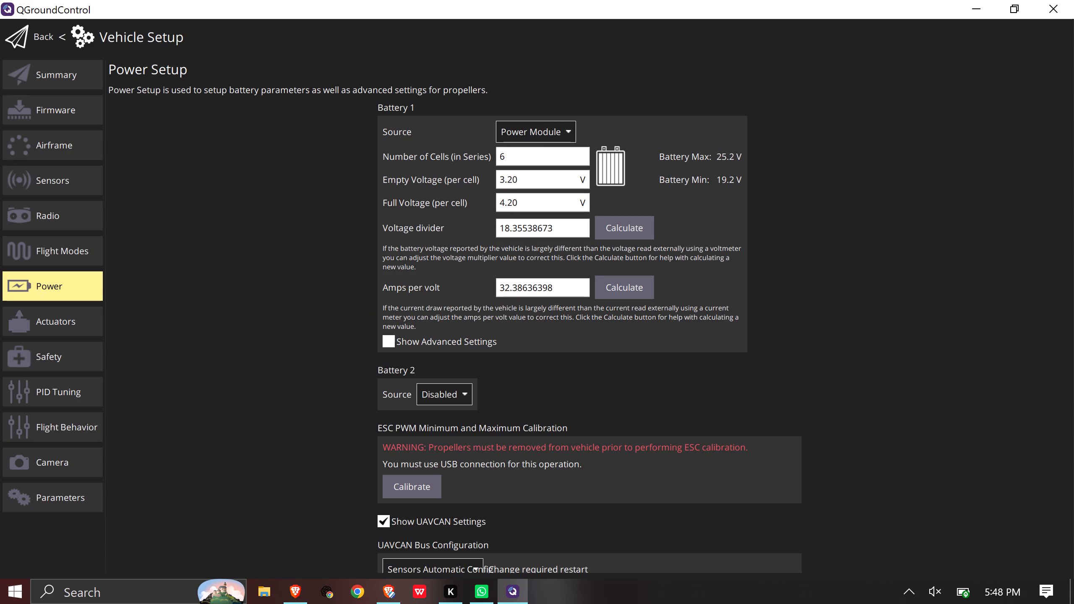
click(537, 155)
key(BackSpace)
key(5)
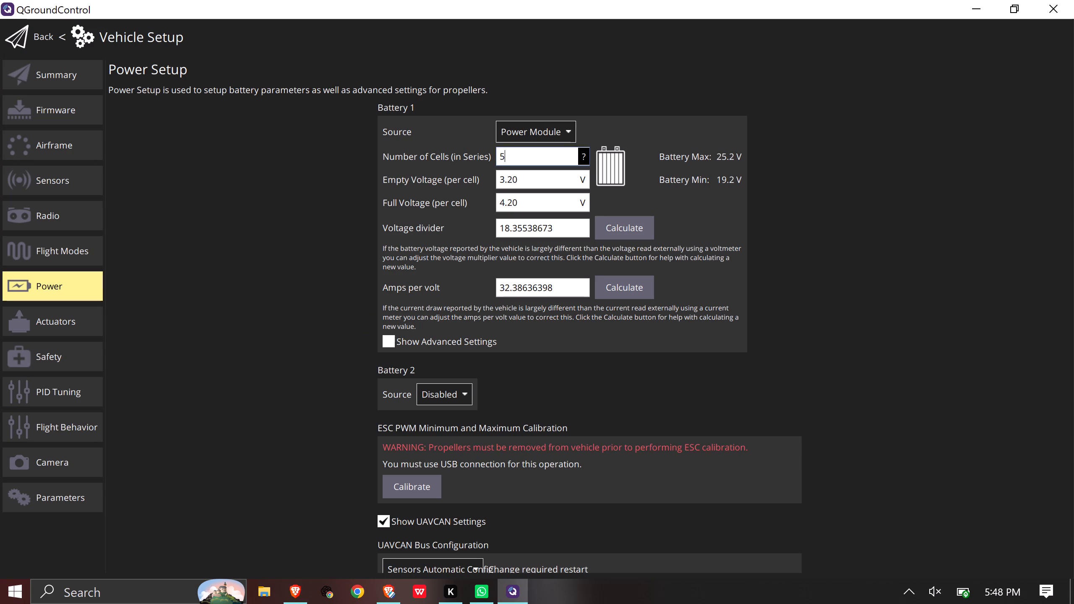
click(765, 270)
Recalculate Battery 1's voltage divider from a measured voltage of 19.37, acknowledging the firmware notice first.
click(634, 229)
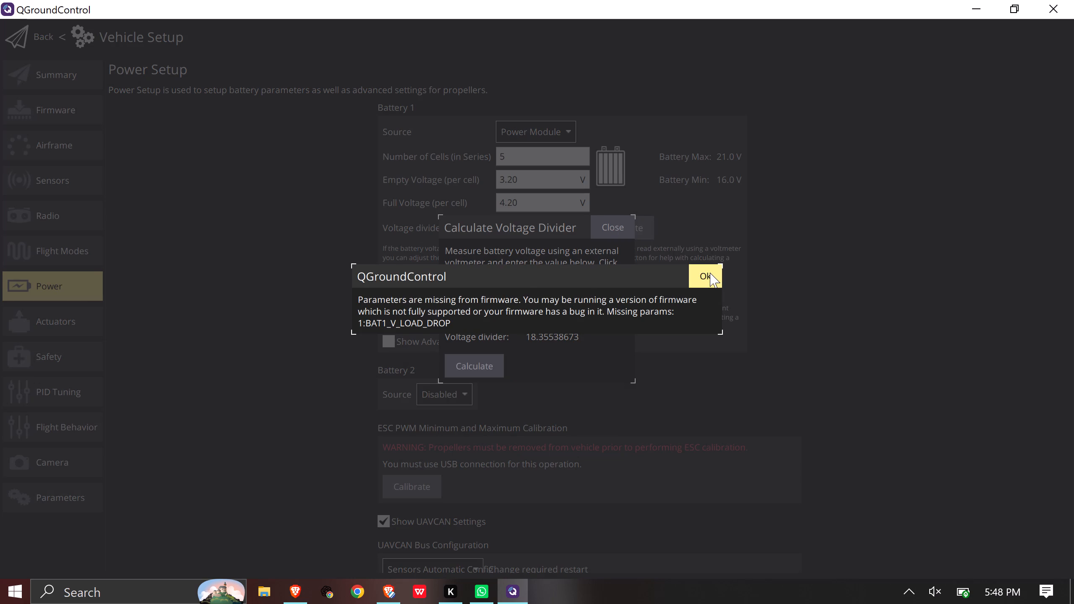
click(710, 273)
click(600, 294)
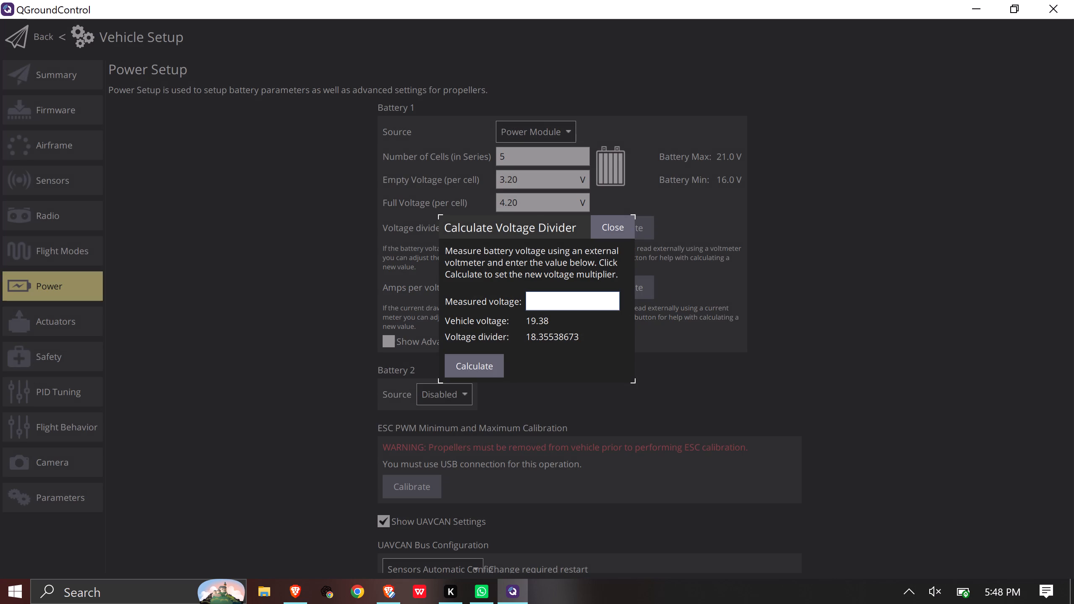
text(19.)
key(3)
key(7)
click(474, 367)
click(474, 367)
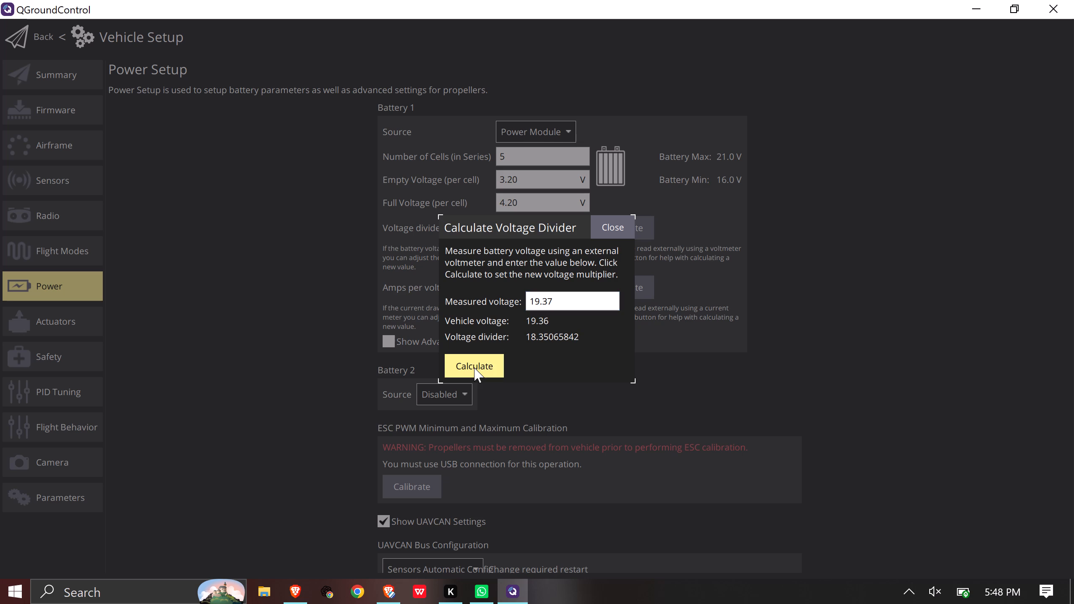
Recalculate Battery 1's voltage divider once more from the measured voltage of 19.37 and close the calculator.
click(474, 367)
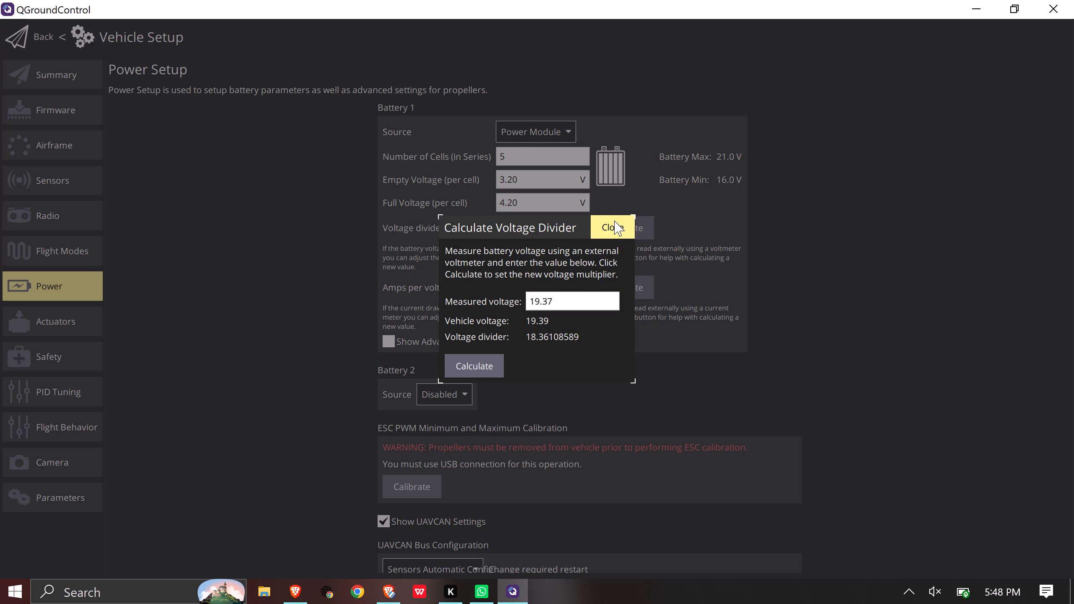
click(613, 221)
Reboot the vehicle from the parameter tools, confirm the reboot, and keep the current plan when the vehicle disconnects.
click(39, 508)
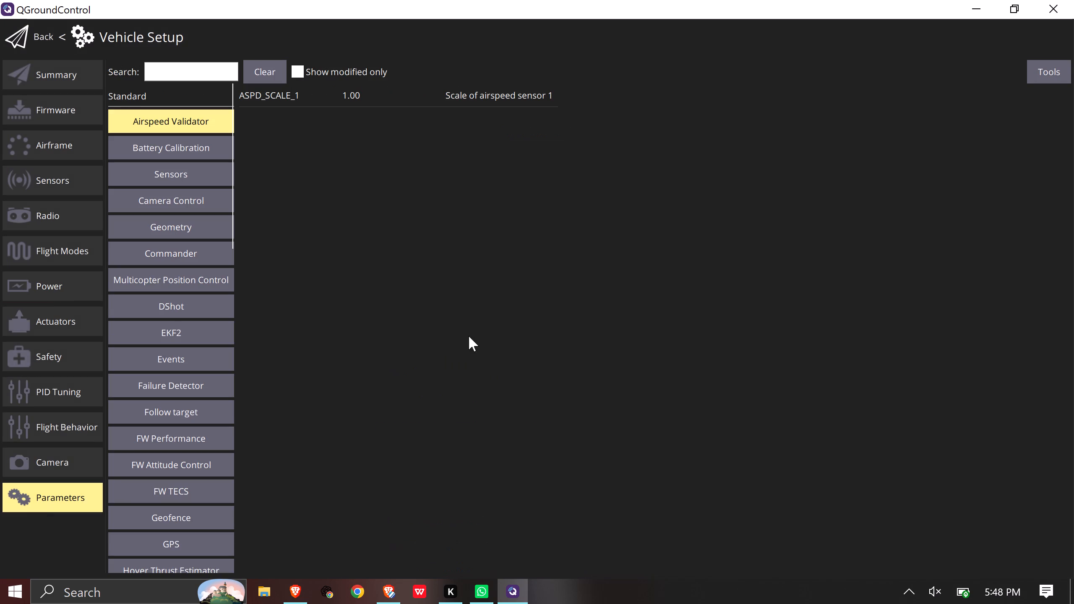
click(1053, 77)
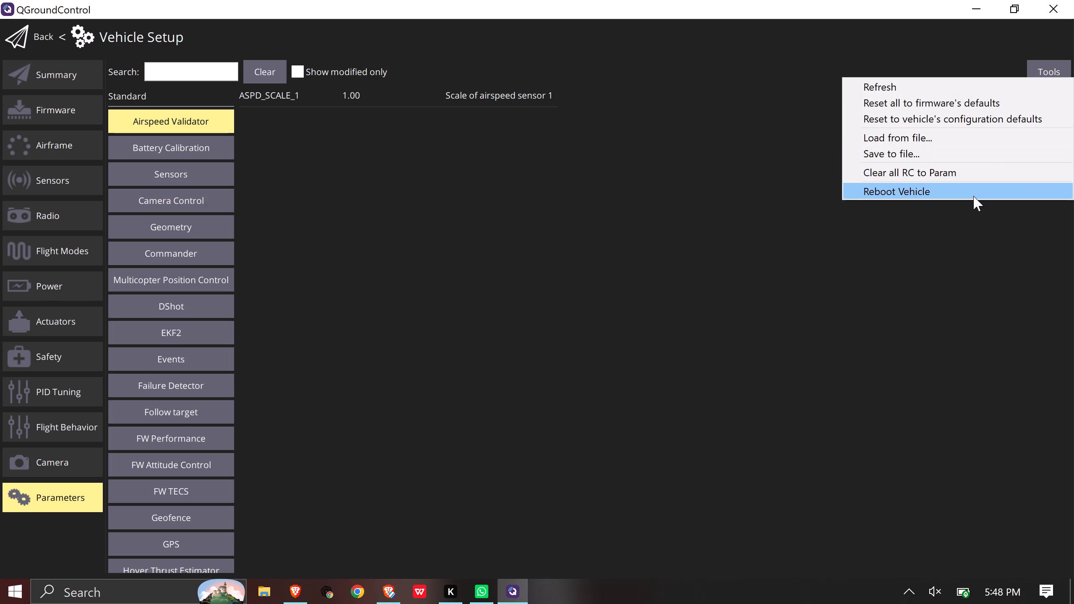
click(973, 196)
click(605, 295)
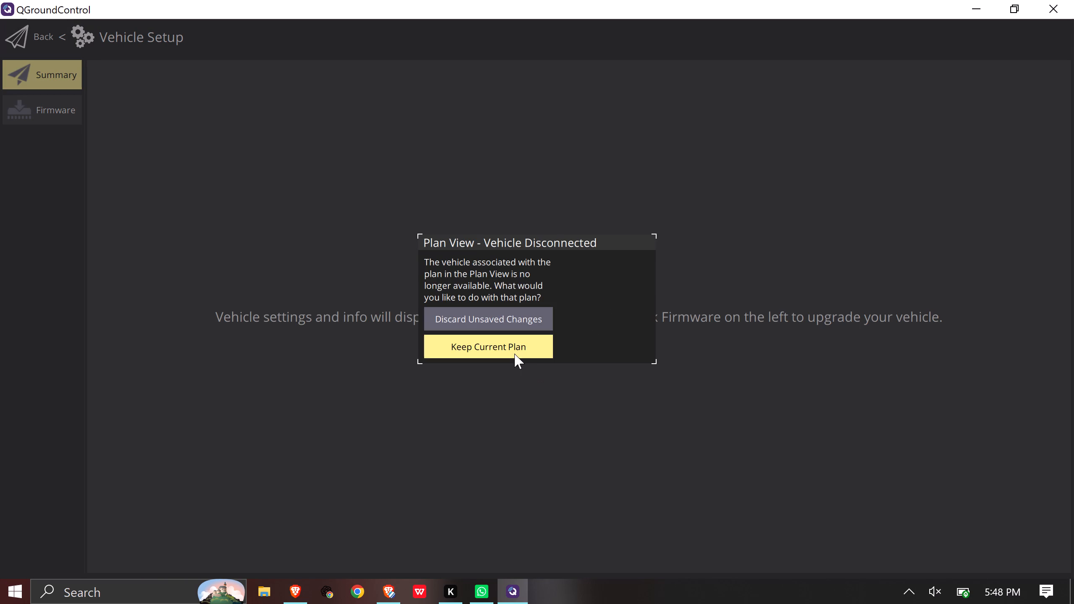
click(513, 350)
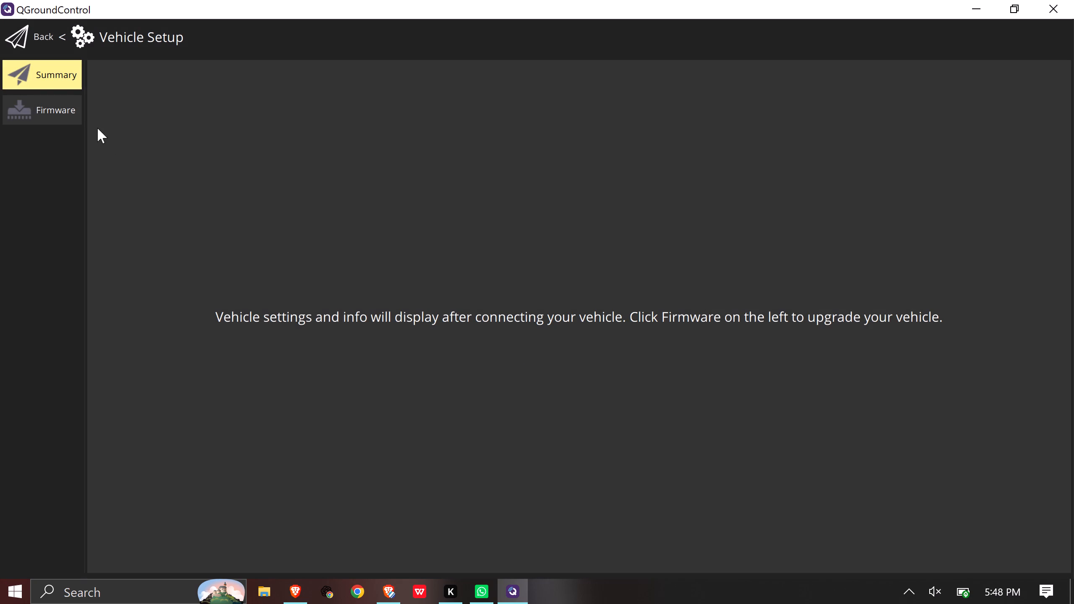
Return to the flight view and disconnect the vehicle, keeping the current plan on both disconnection and reconnection.
click(36, 34)
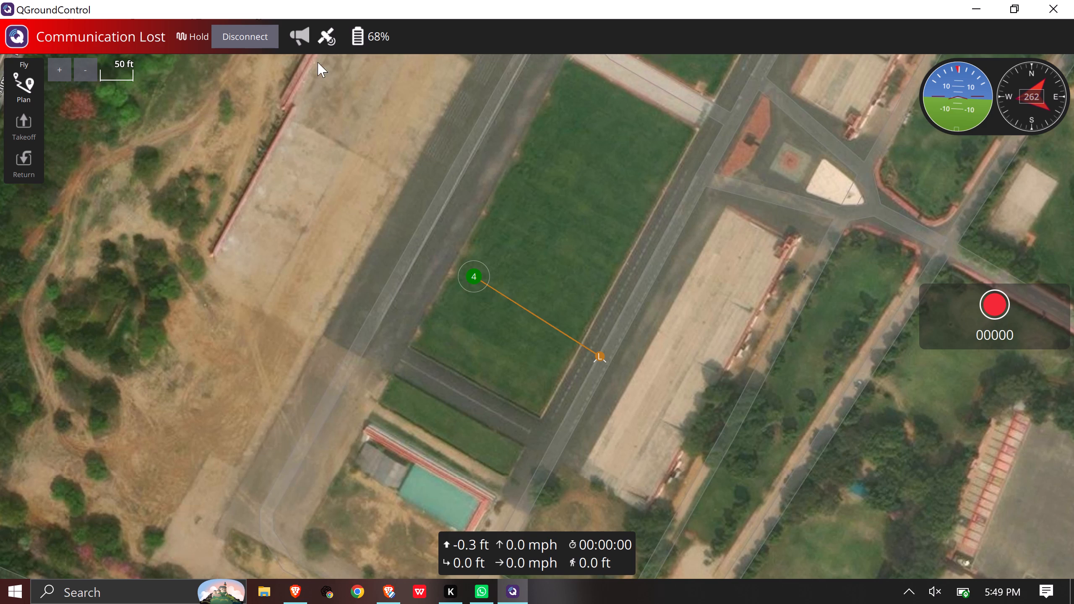
click(247, 42)
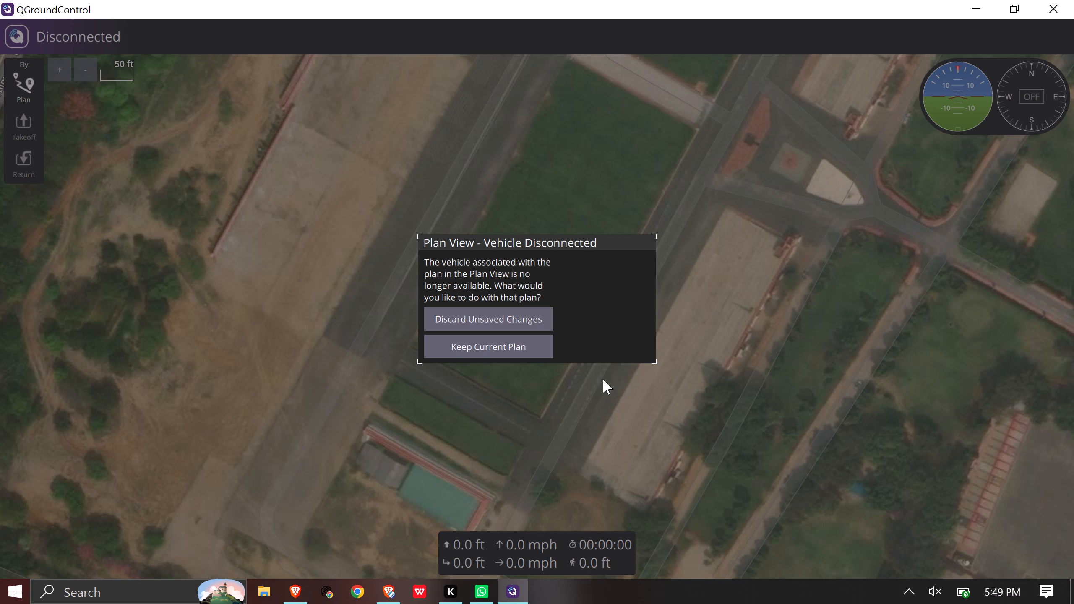
click(532, 351)
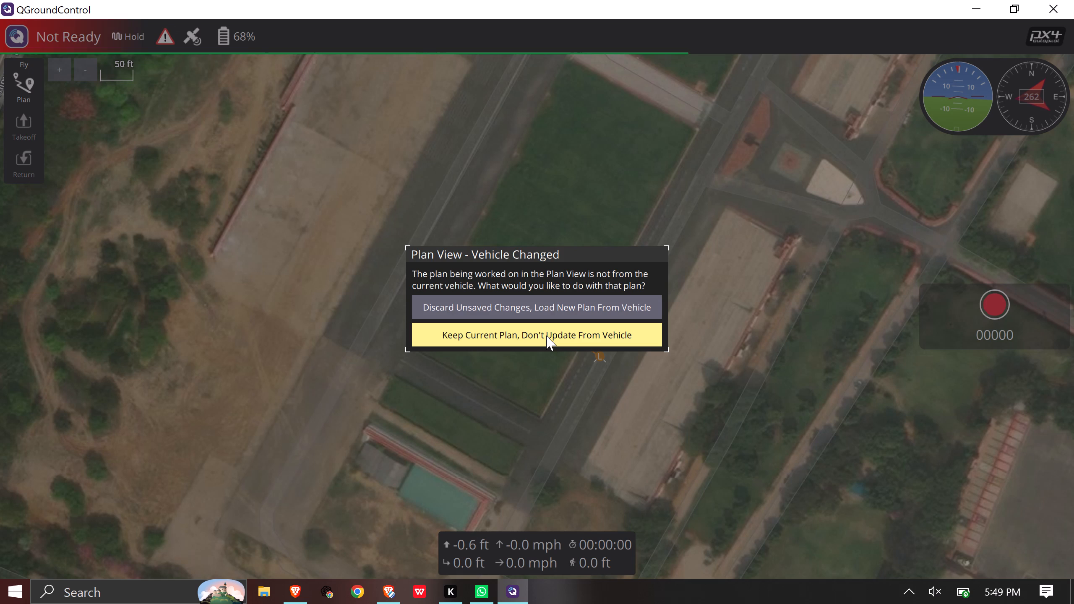
click(594, 336)
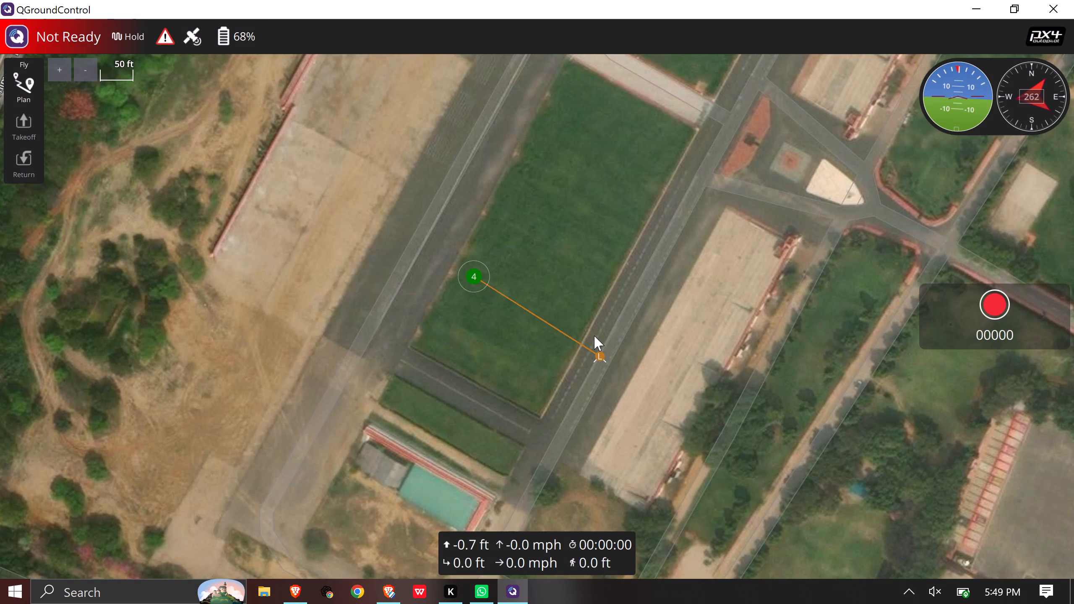
Check the reconnected vehicle's battery status details in the flight view.
click(231, 32)
Review the vehicle setup summary, actuator outputs, and power settings down to the UAVCAN section, acknowledging the missing-parameters notice.
click(18, 42)
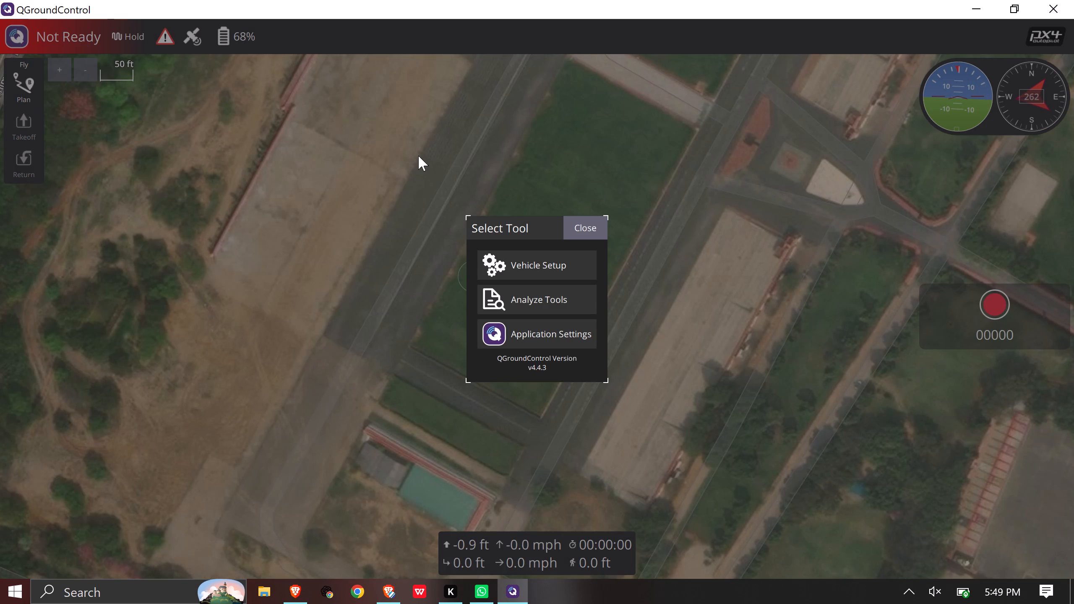
click(541, 263)
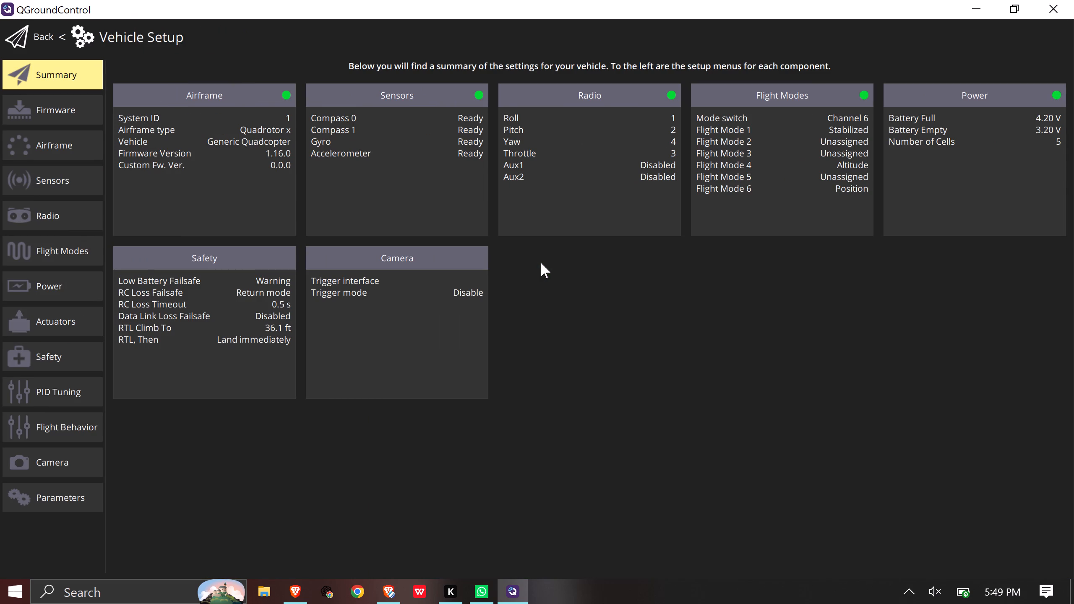
drag(541, 263, 491, 376)
click(62, 332)
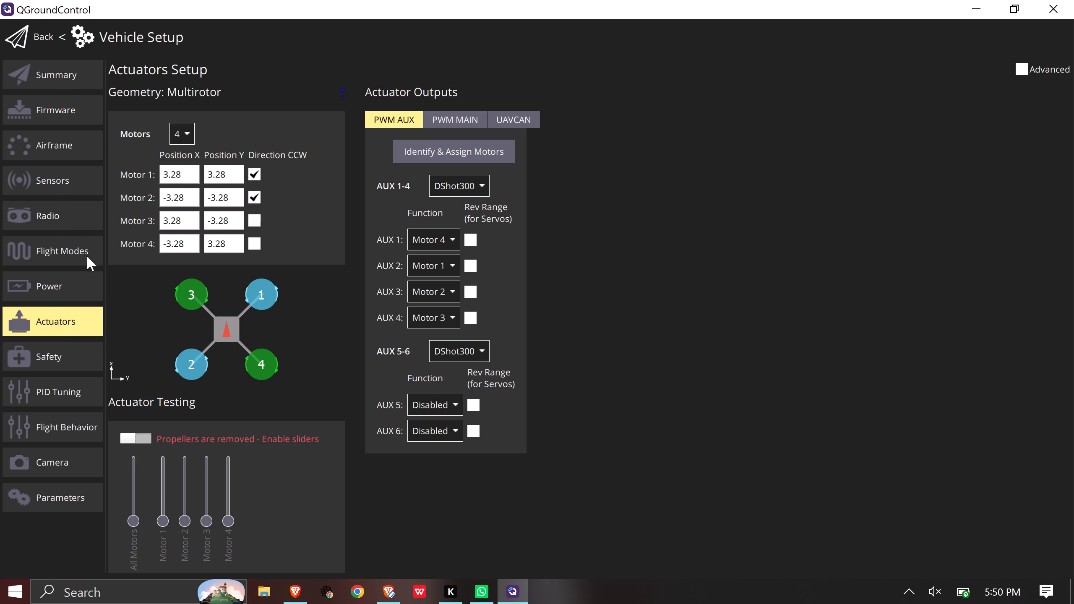
click(76, 281)
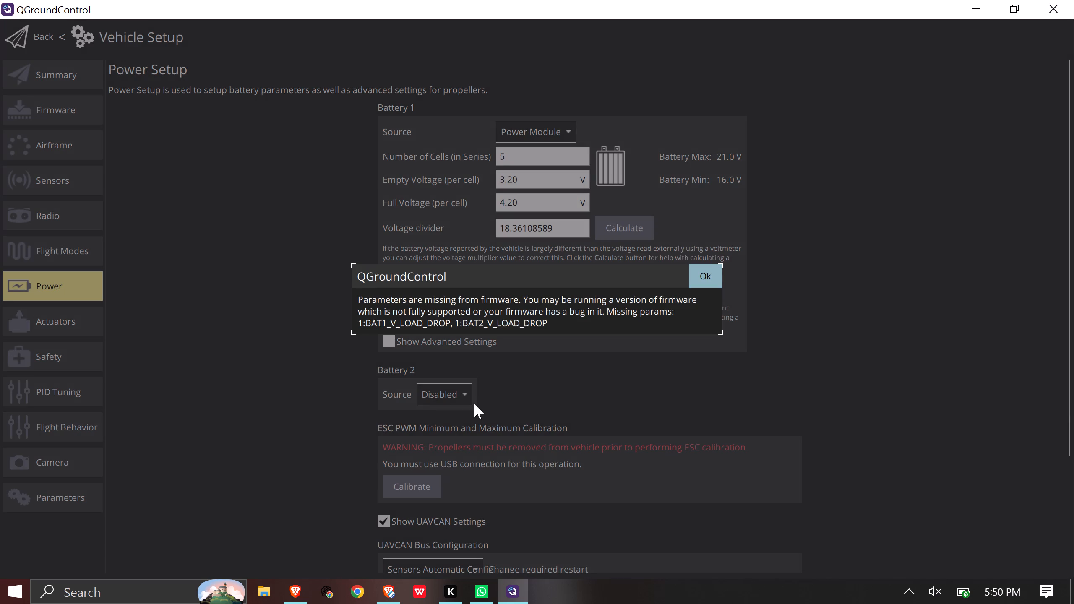
click(711, 273)
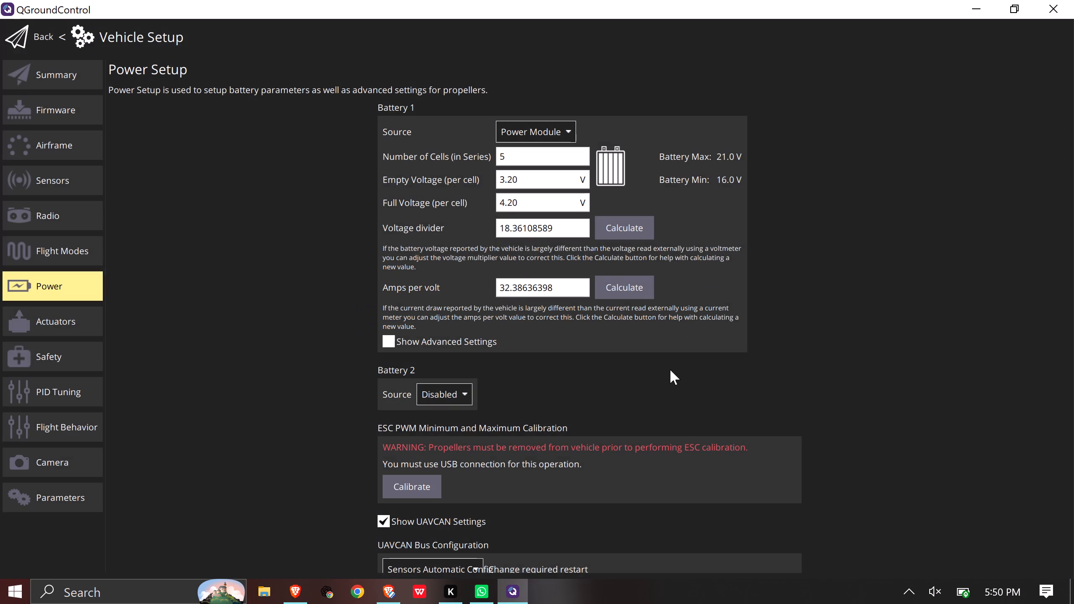
scroll(669, 372, down, 6)
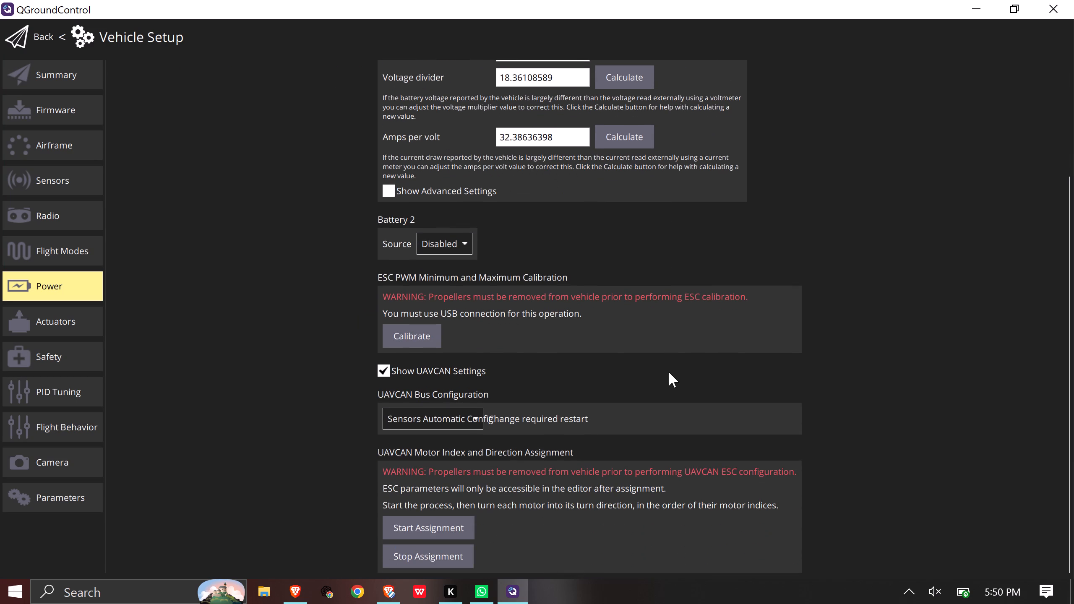
scroll(669, 372, down, 2)
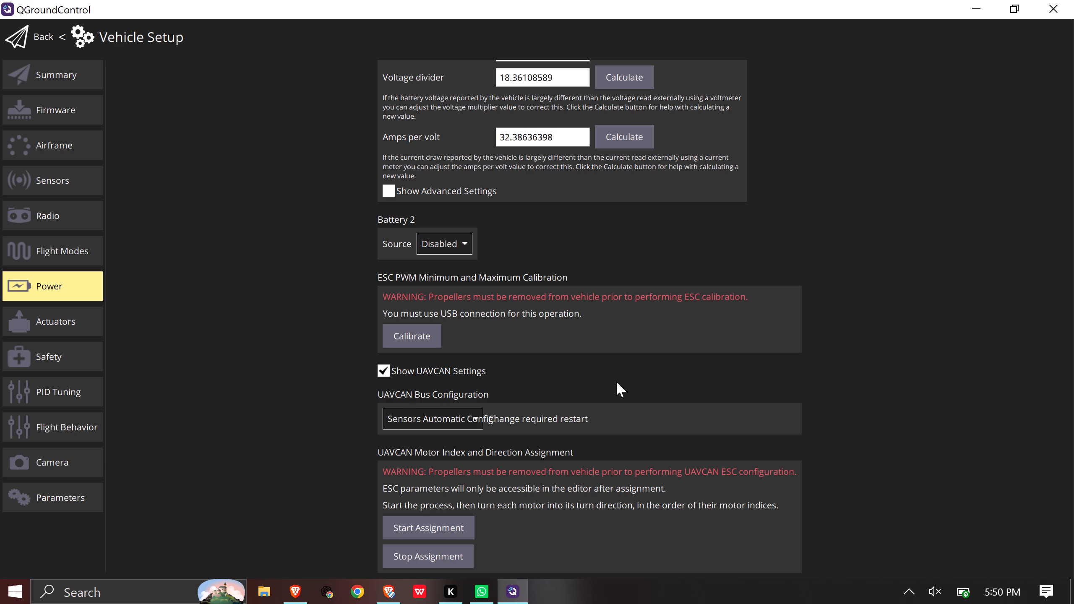
Go back to the flight view and disconnect the vehicle, keeping the current plan without updating it from the reconnected vehicle.
click(36, 31)
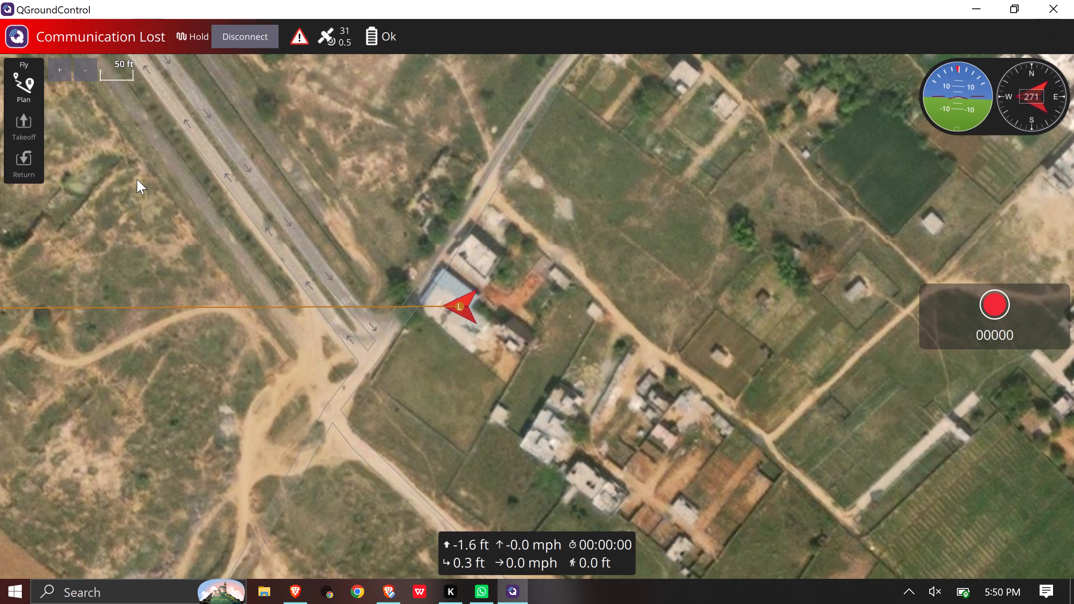
click(252, 30)
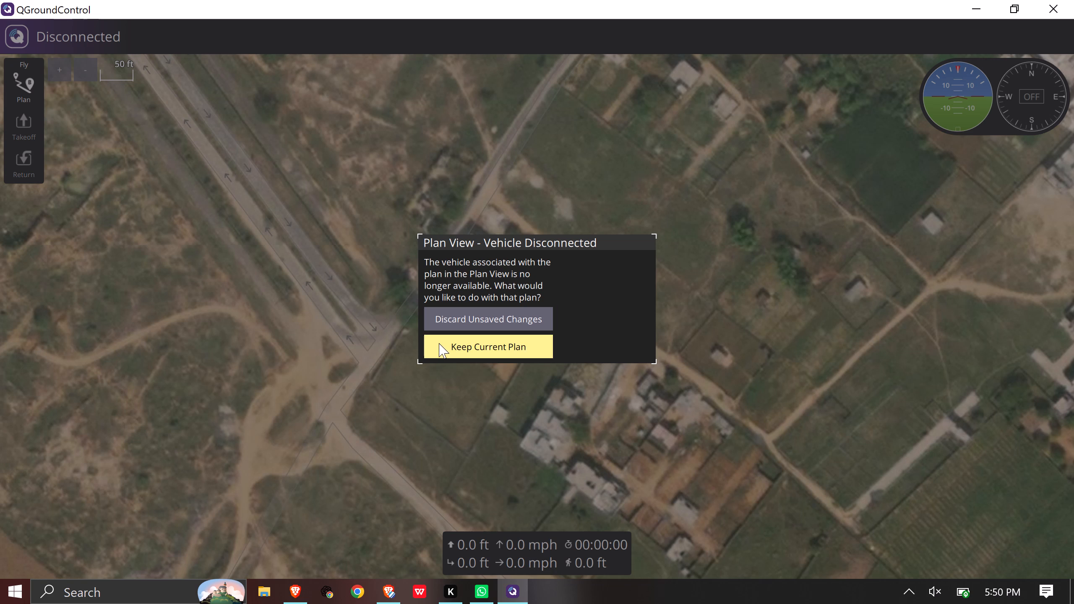
click(439, 343)
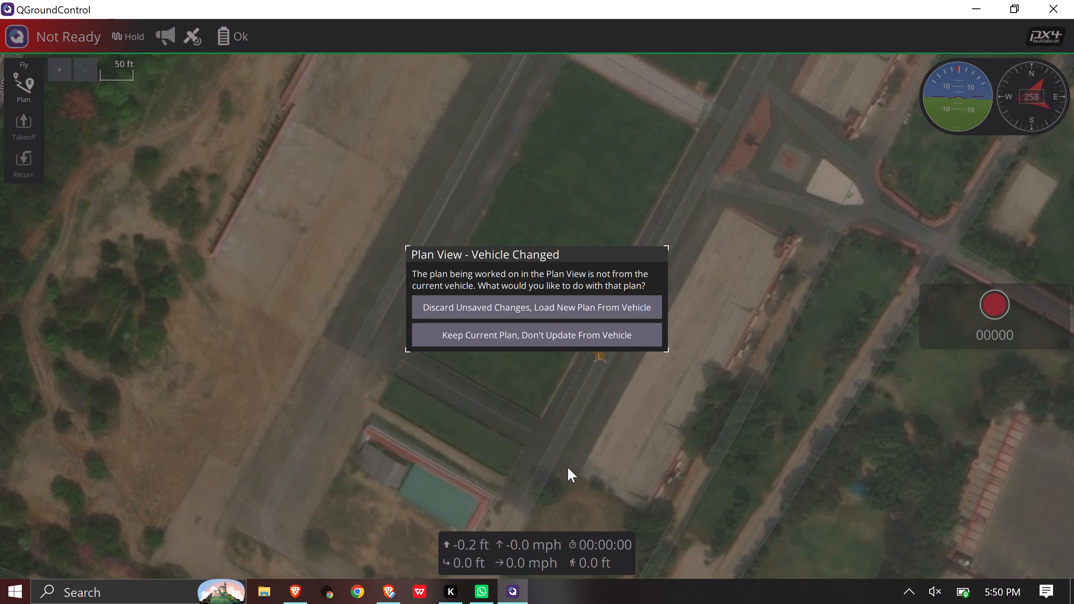
click(548, 346)
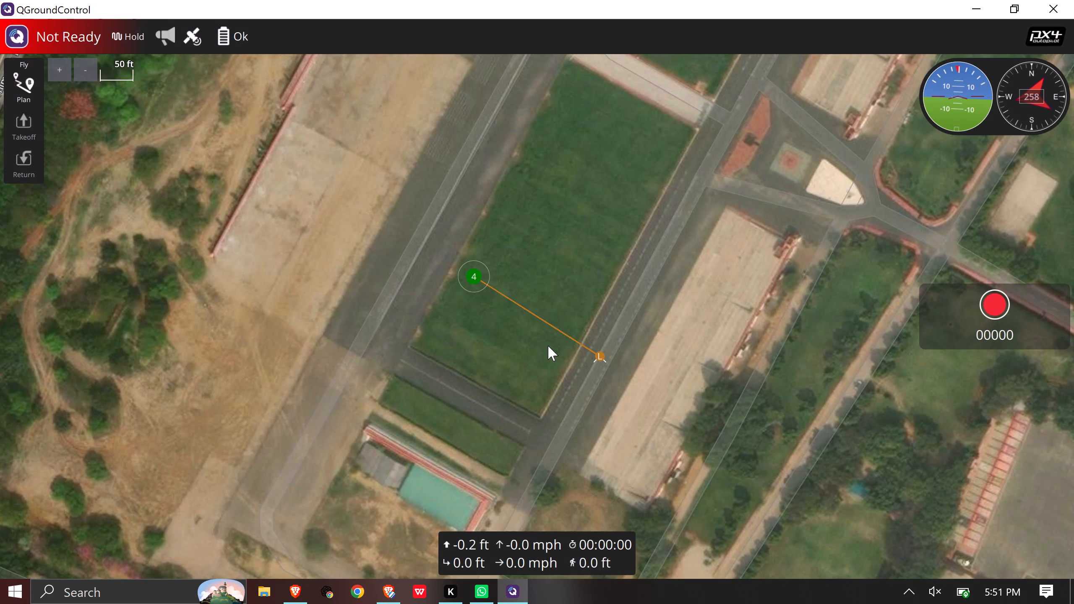
Reopen the vehicle's power setup, acknowledge the missing-parameters notice, and try the ESC PWM minimum and maximum calibration.
click(15, 37)
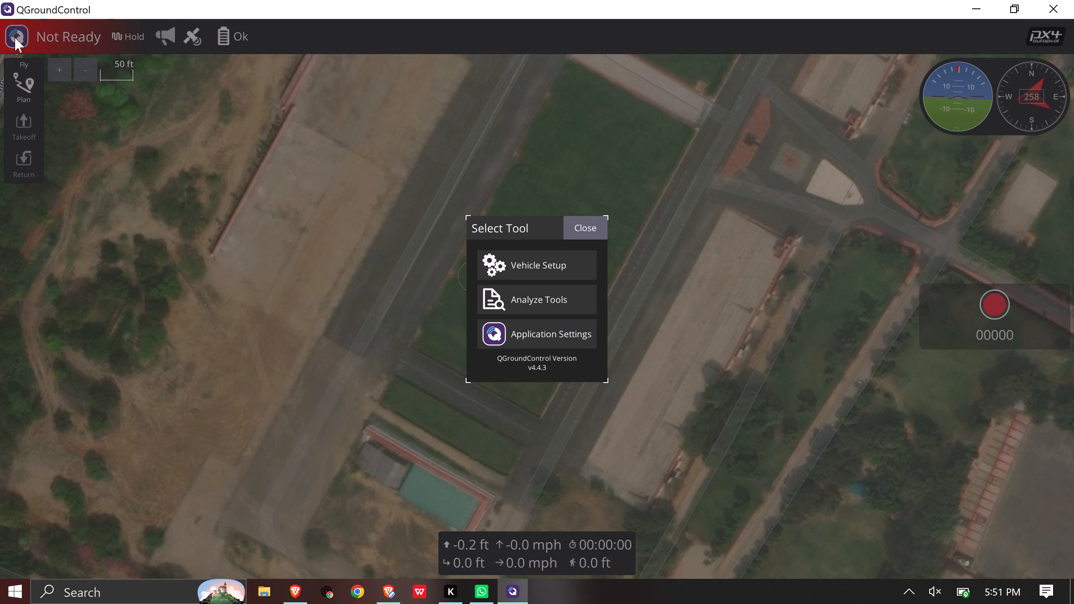
click(496, 268)
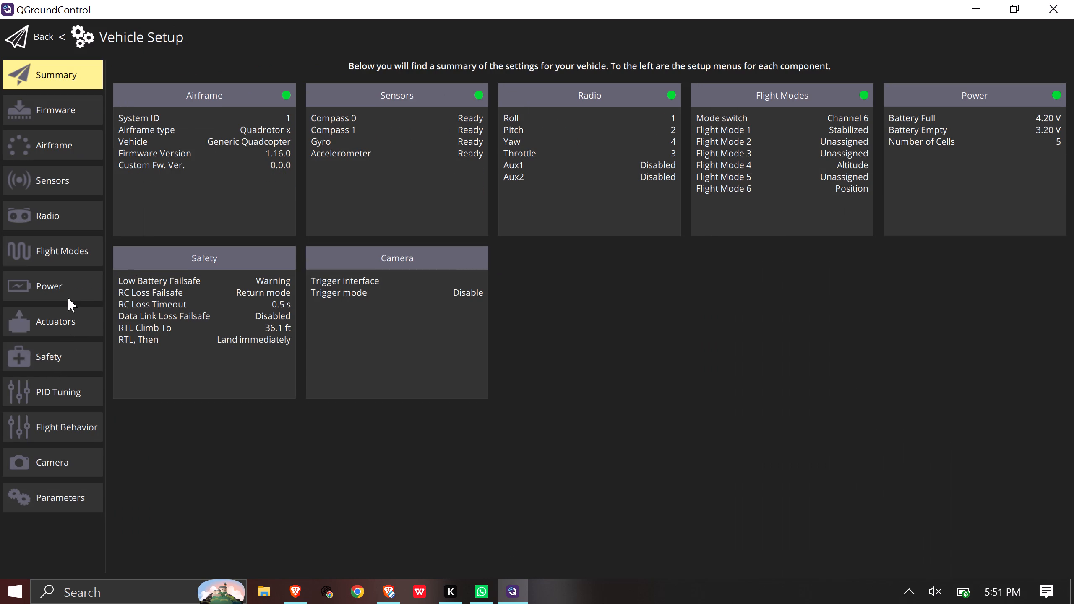
click(67, 293)
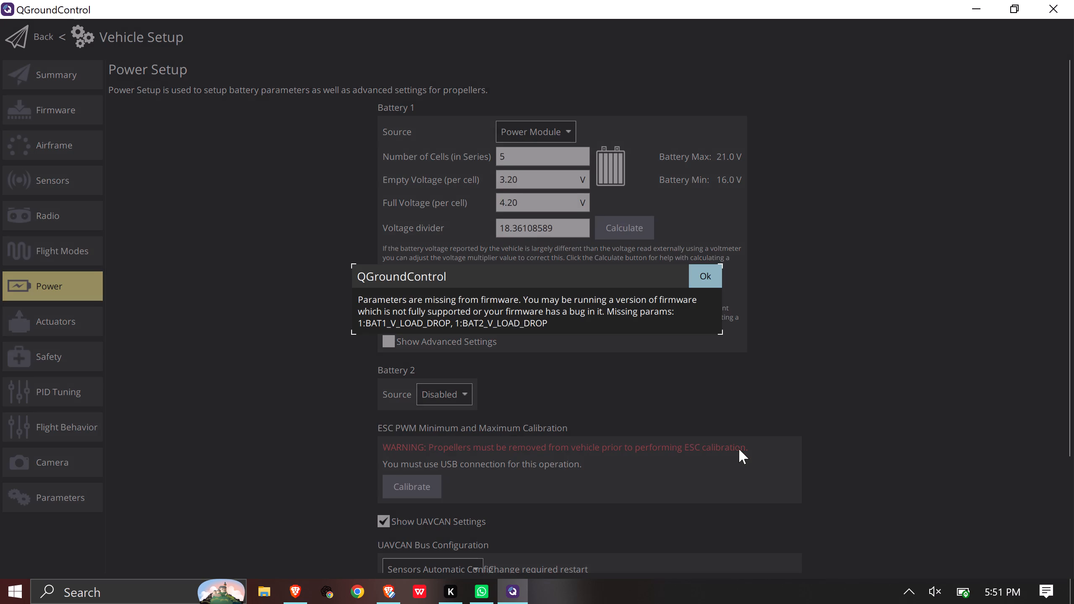
scroll(739, 449, down, 2)
click(711, 281)
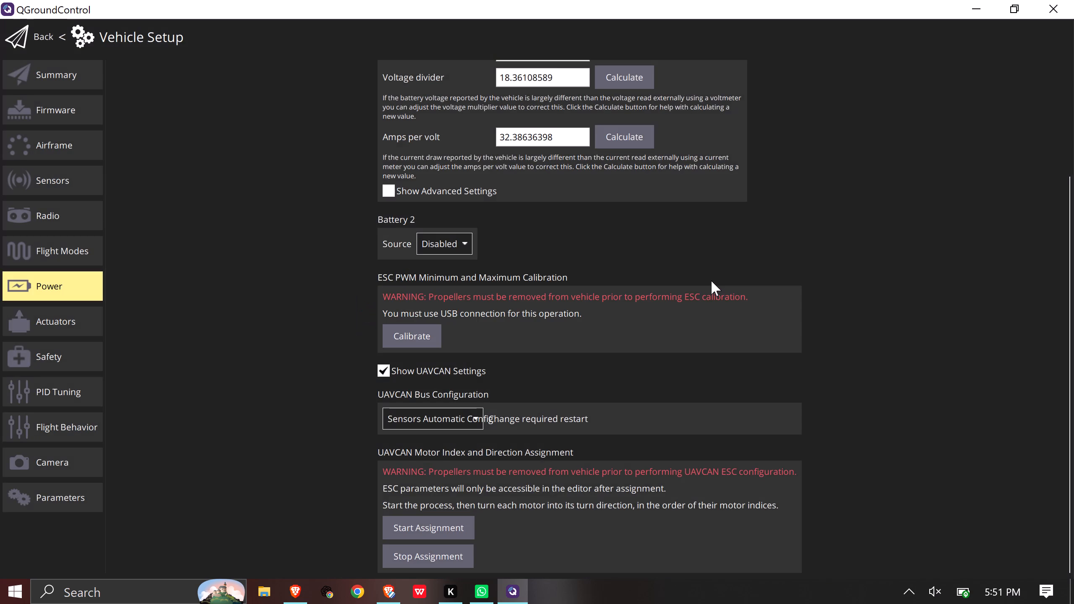
scroll(711, 281, up, 3)
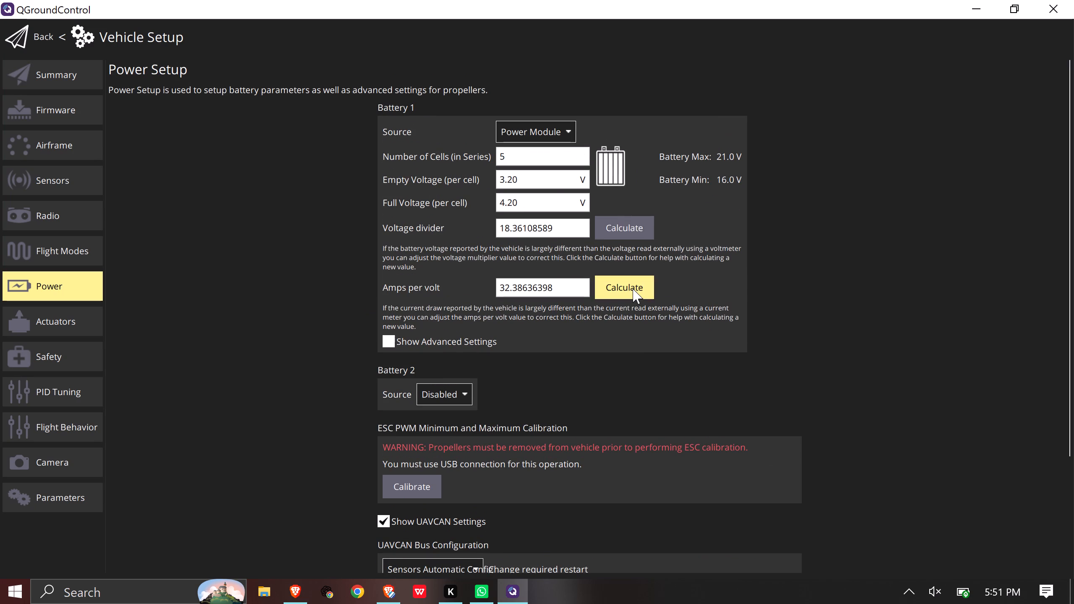
scroll(690, 484, down, 2)
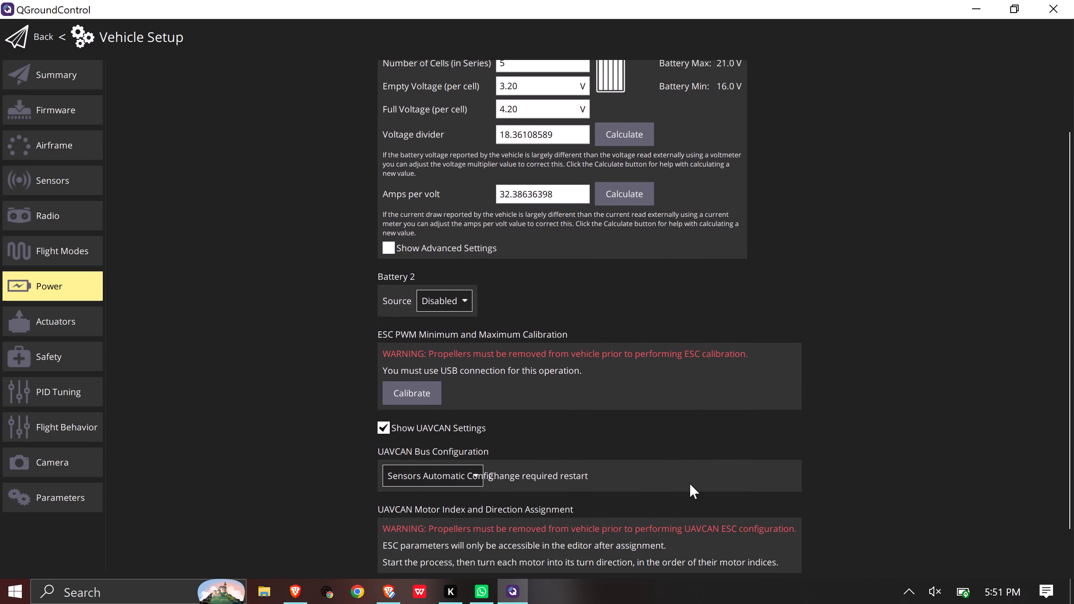
scroll(690, 484, down, 1)
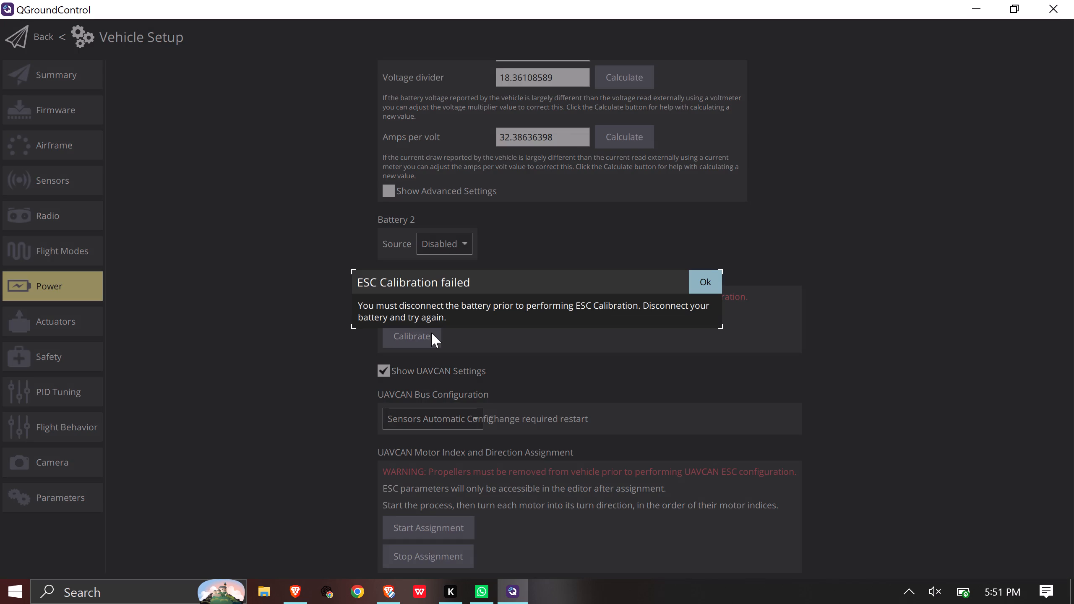
click(709, 288)
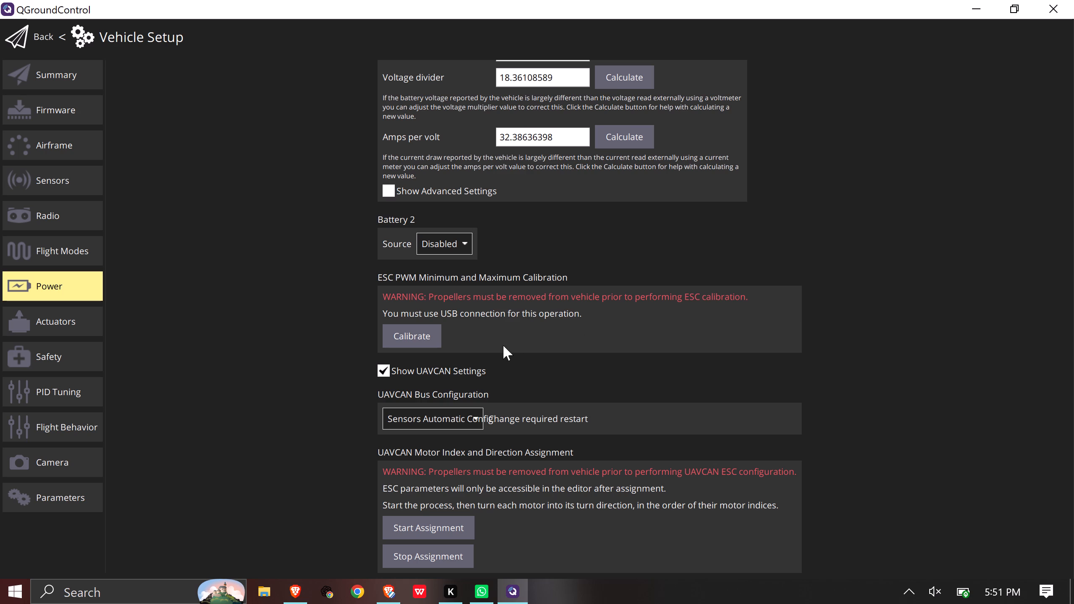
Run the ESC PWM minimum and maximum calibration through to completion and close its dialog.
click(430, 337)
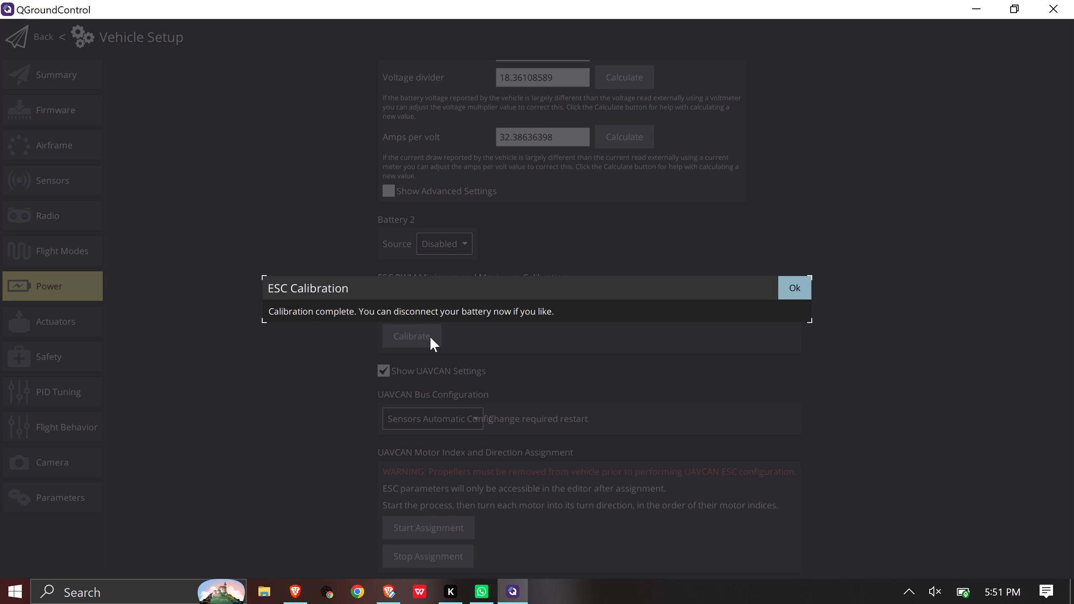
click(800, 286)
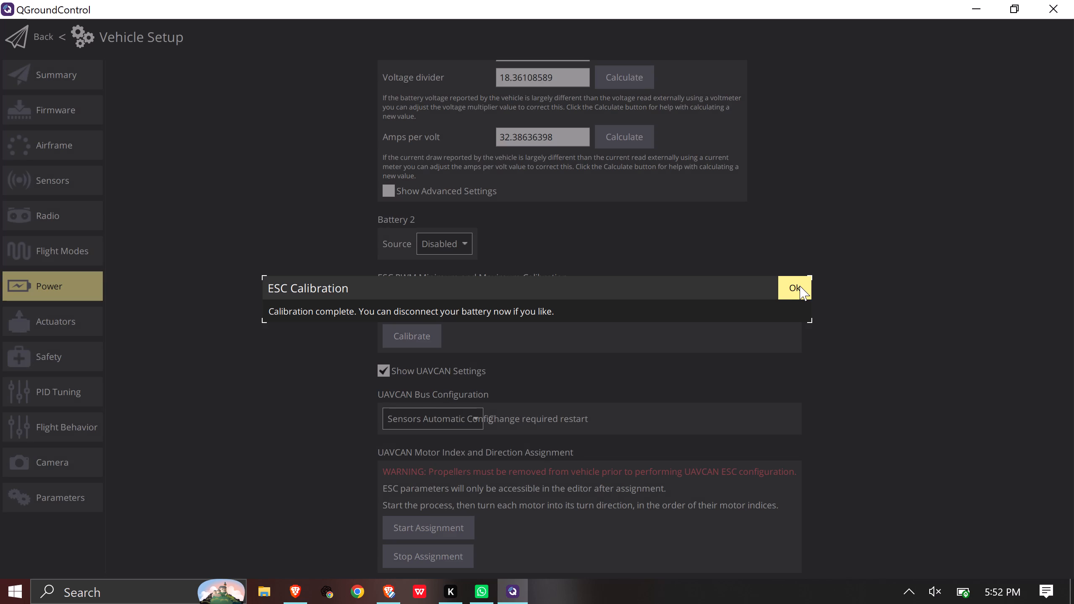
click(800, 286)
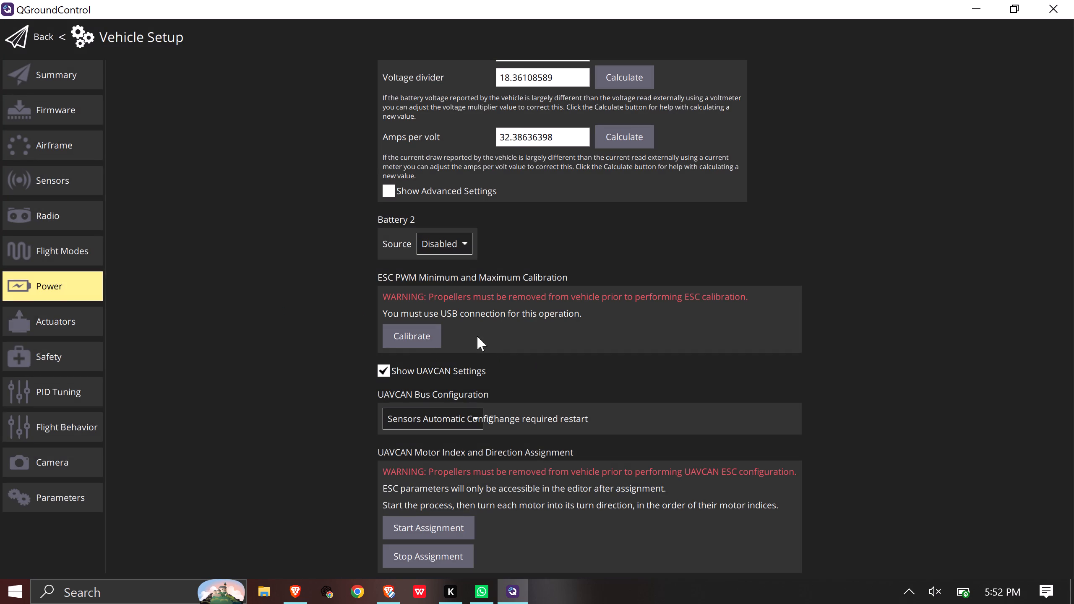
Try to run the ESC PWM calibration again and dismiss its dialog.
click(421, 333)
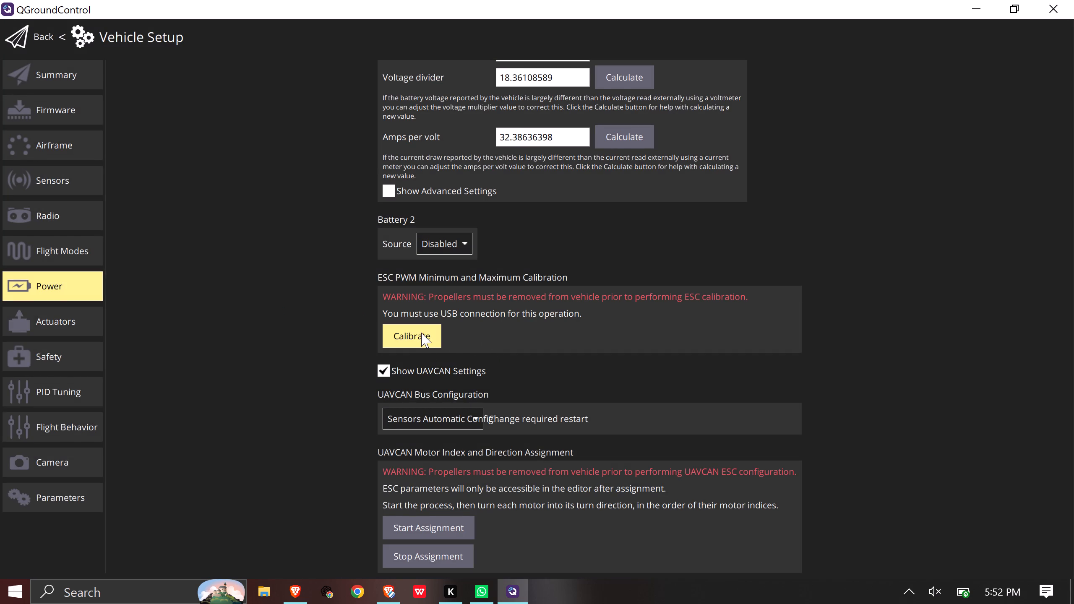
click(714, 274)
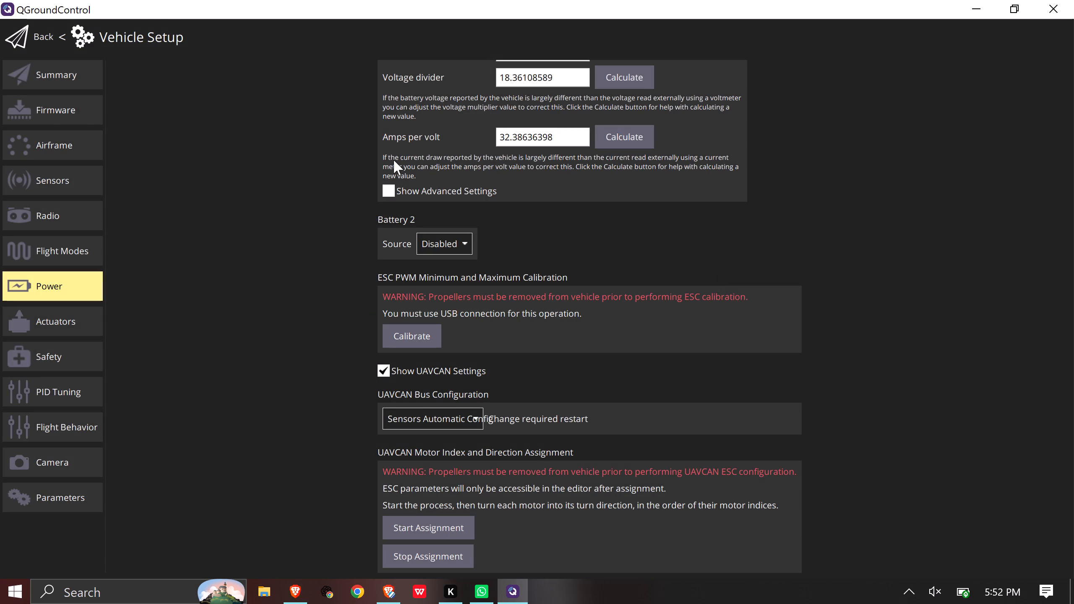
Return to the flight view and disconnect the vehicle, keeping the current plan.
click(32, 41)
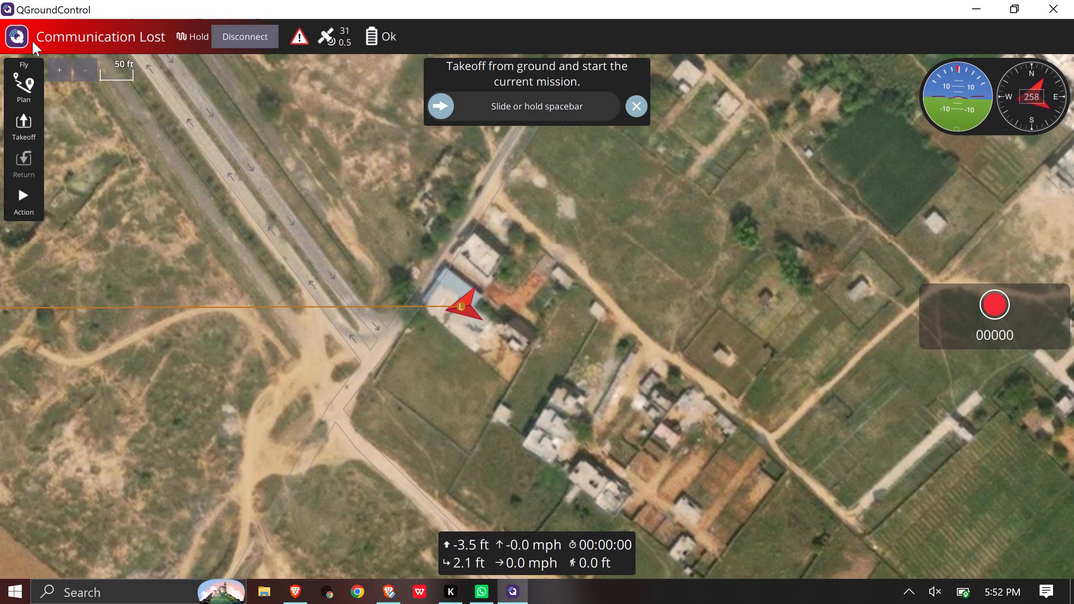
click(245, 36)
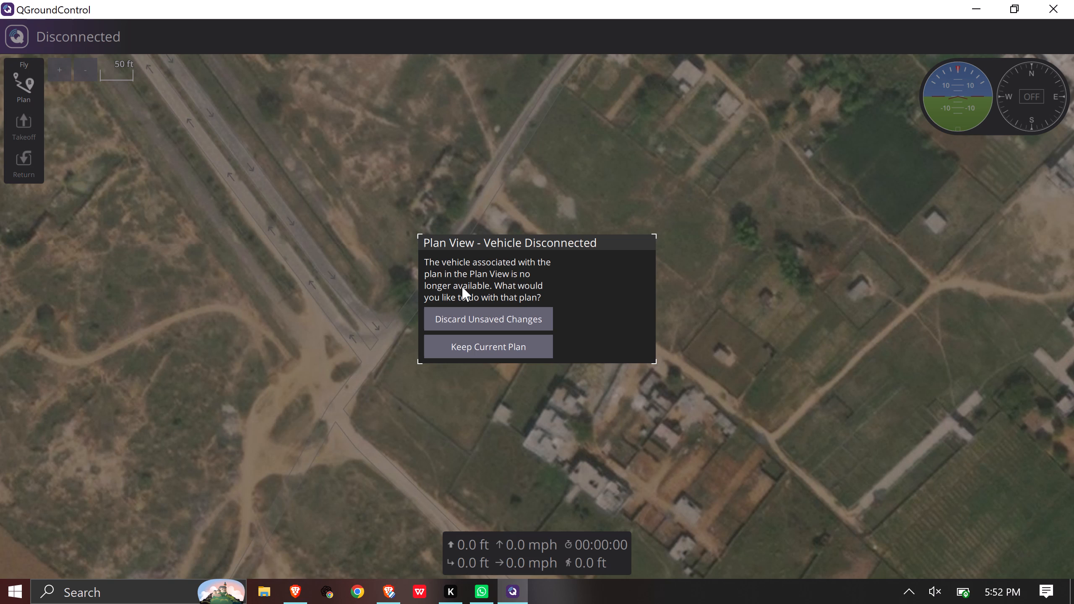
click(474, 347)
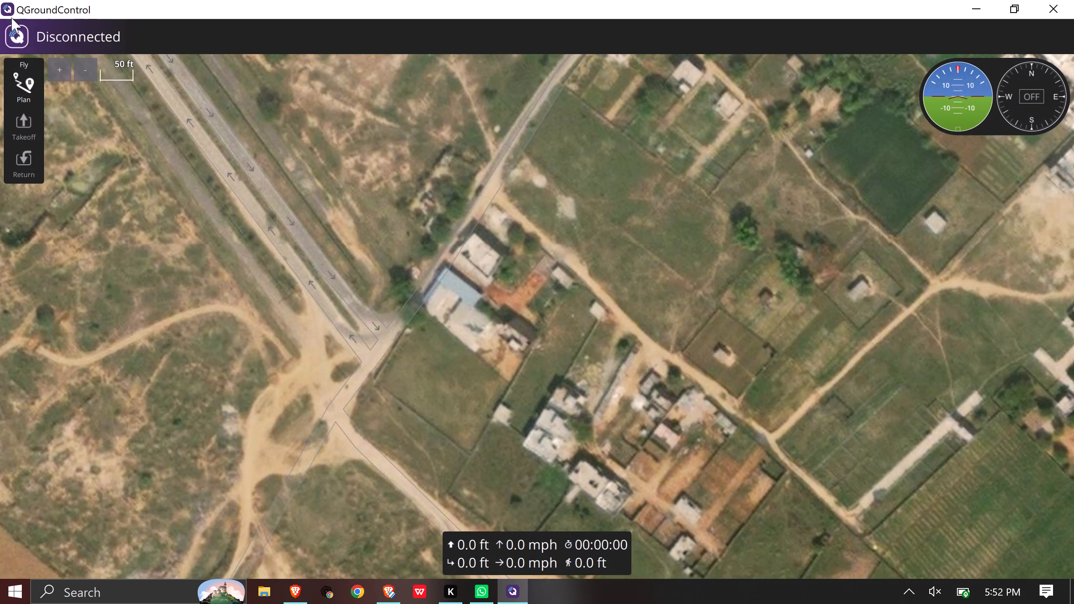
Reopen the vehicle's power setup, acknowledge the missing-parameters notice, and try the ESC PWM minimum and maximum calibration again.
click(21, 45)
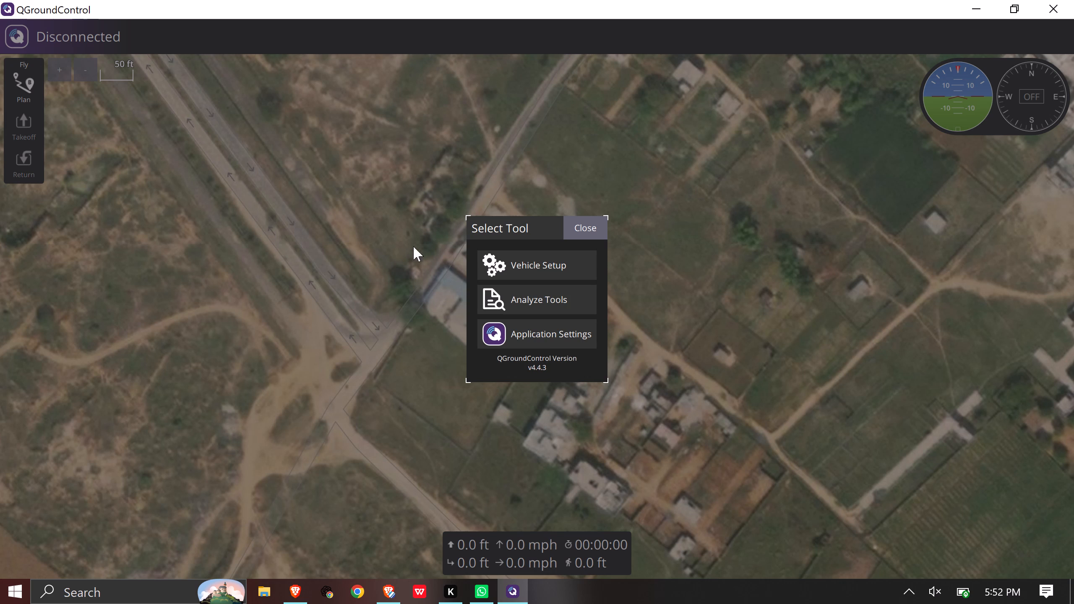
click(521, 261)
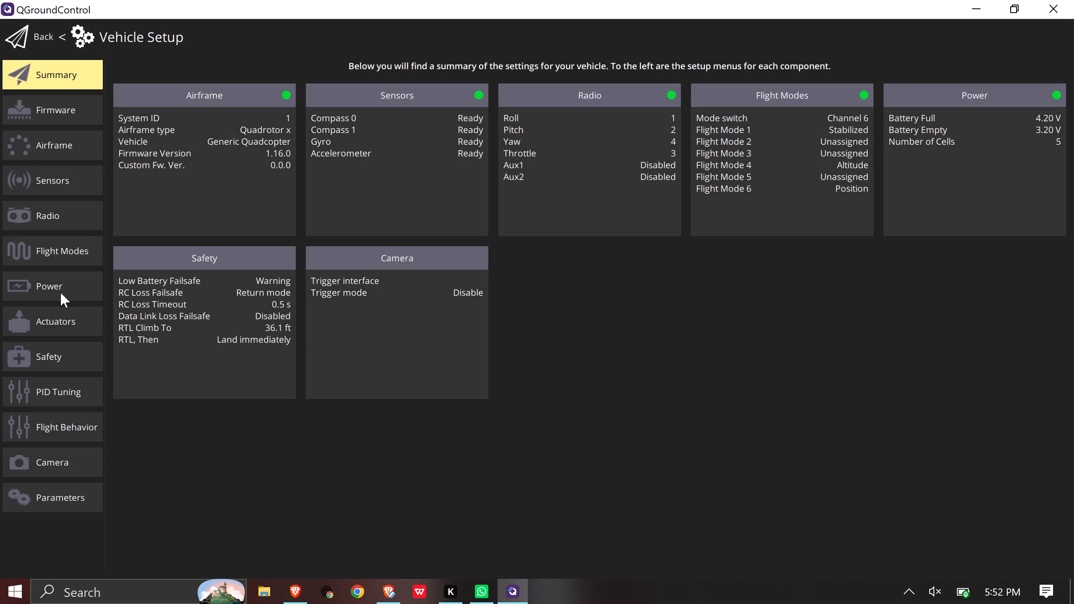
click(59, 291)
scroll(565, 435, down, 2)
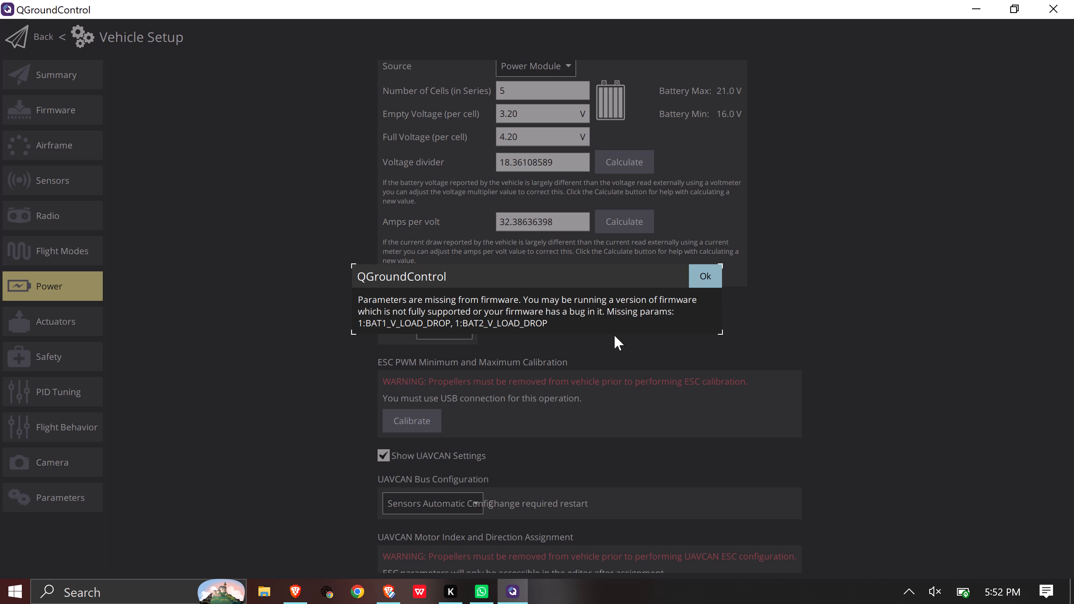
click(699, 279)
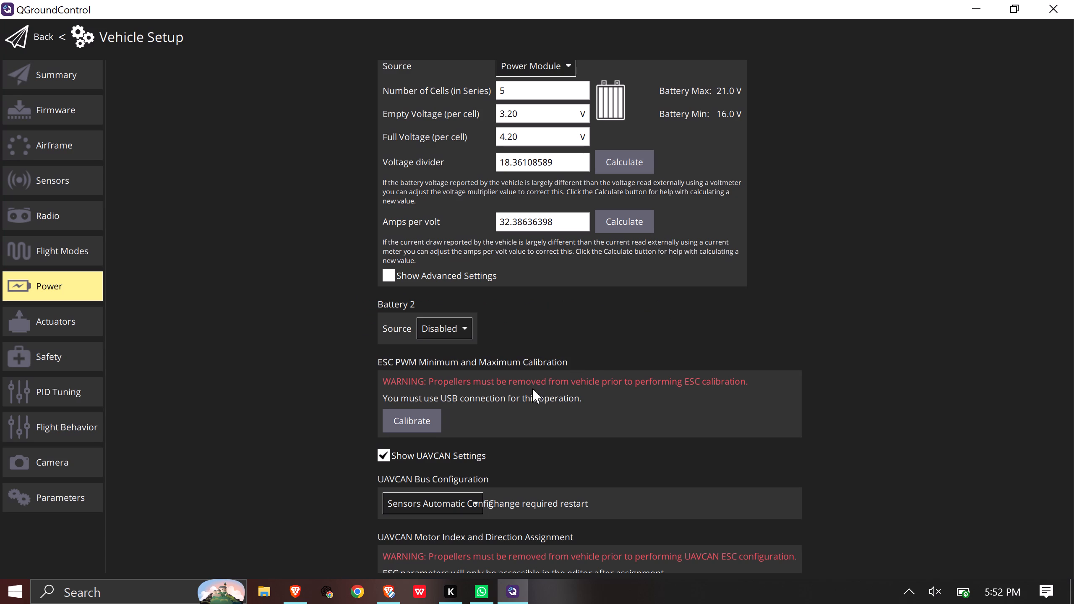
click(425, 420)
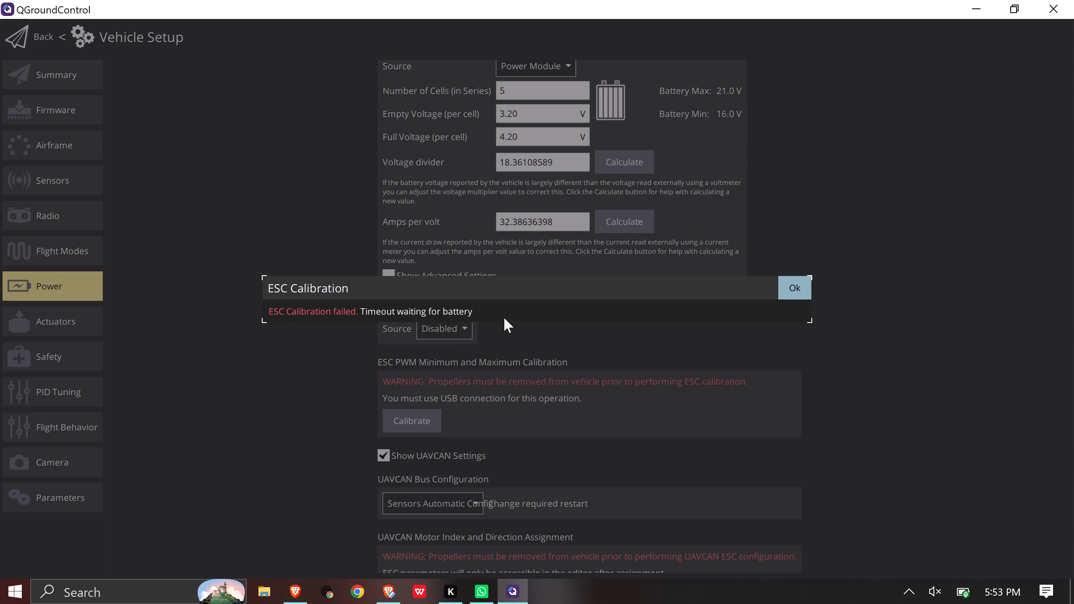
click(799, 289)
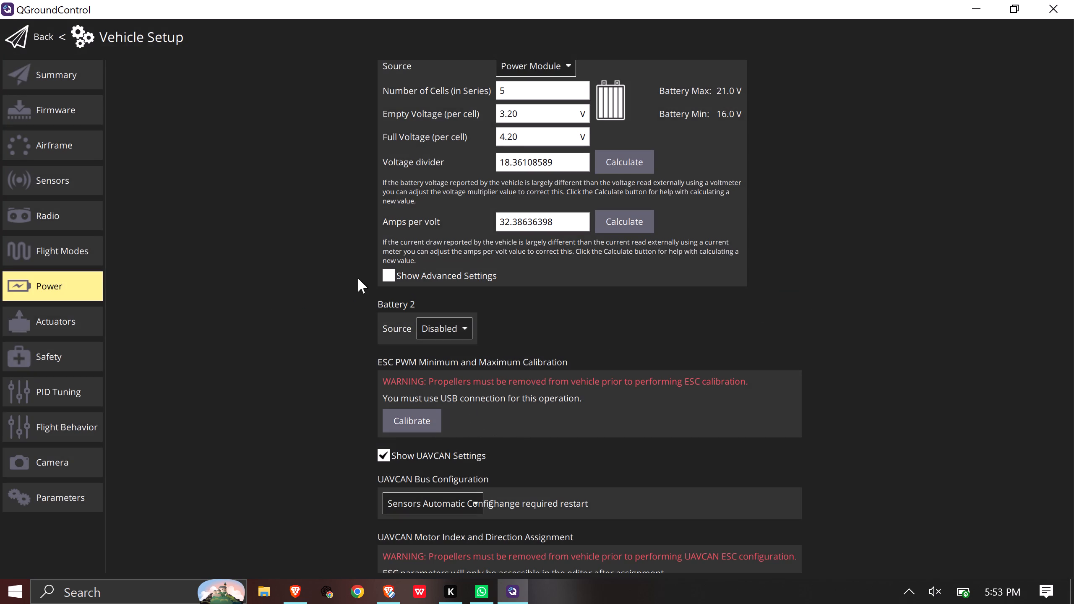
Go back to the flight view and disconnect the vehicle, keeping the current plan without updating it from the reconnected vehicle.
click(39, 45)
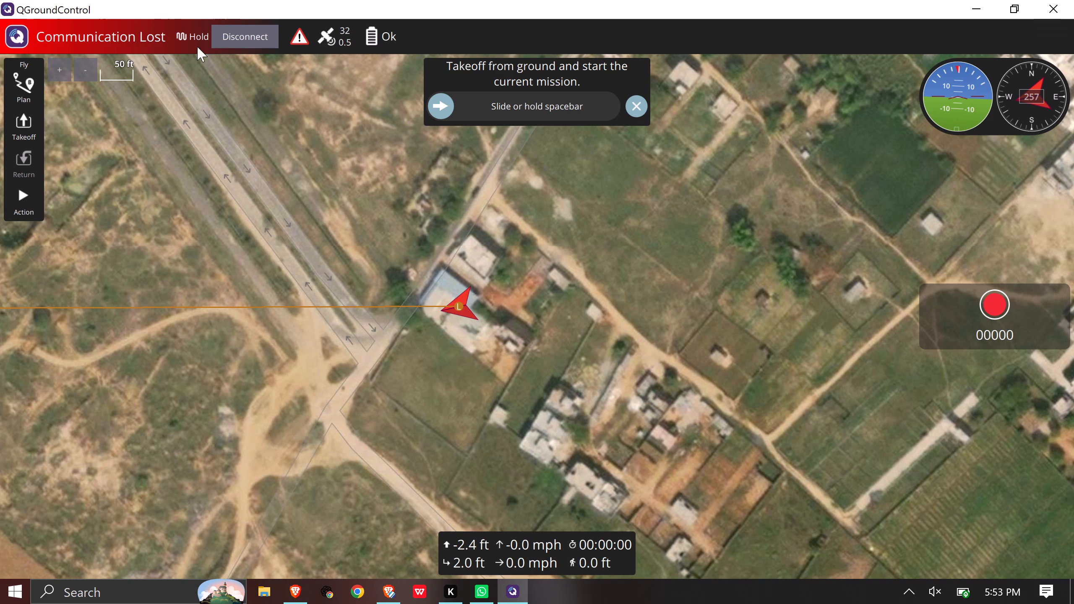
click(224, 34)
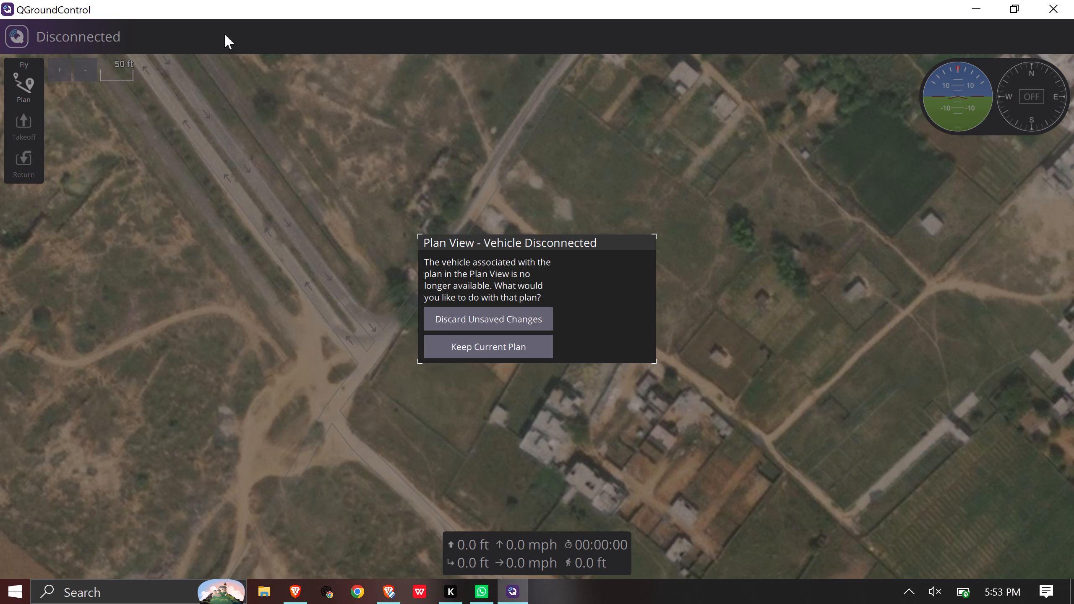
click(468, 356)
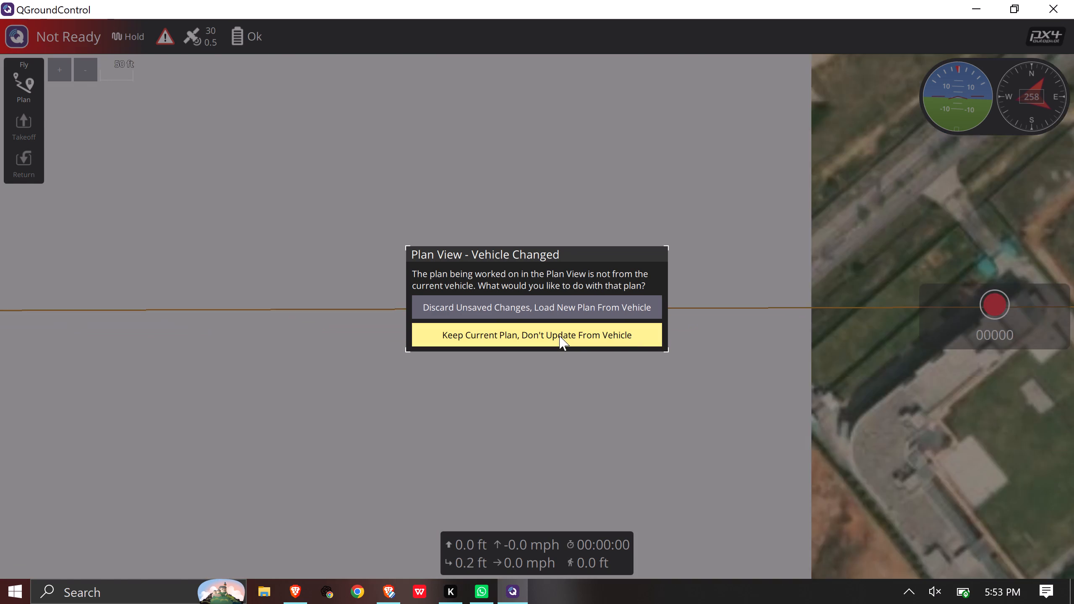
click(559, 336)
ctrl+scroll(559, 336, down, 8)
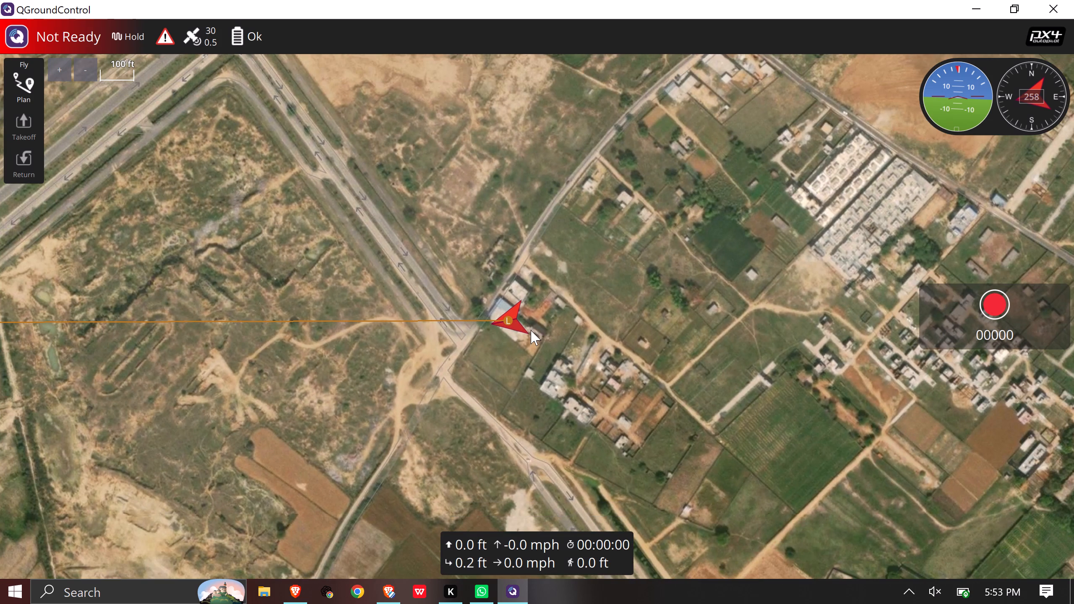
Run the ESC PWM minimum and maximum calibration in the vehicle's power setup through to completion and close its dialog.
click(4, 30)
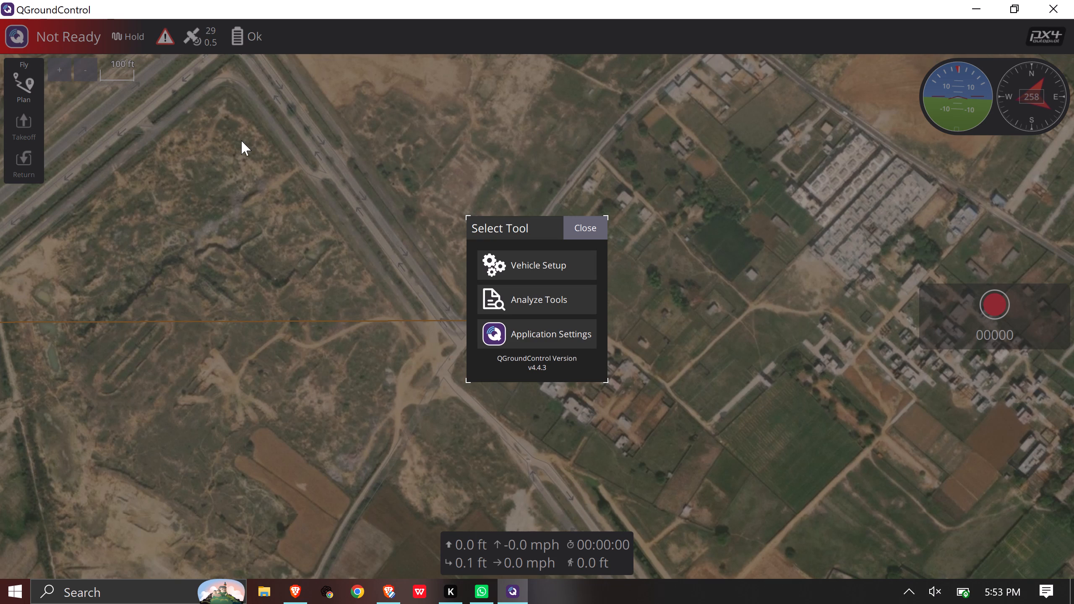
click(529, 267)
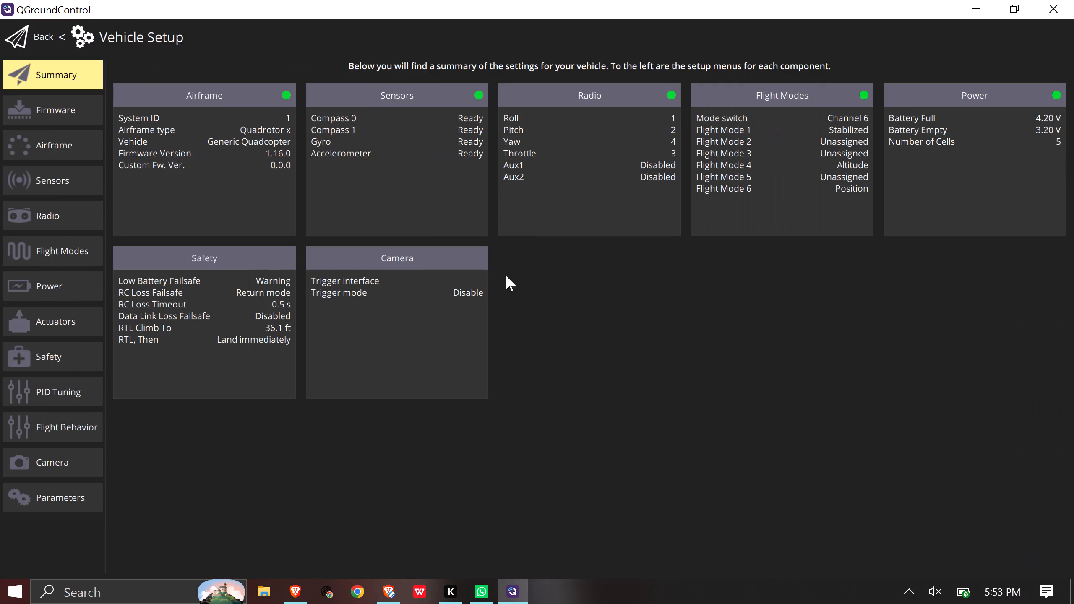
click(50, 300)
scroll(454, 435, down, 1)
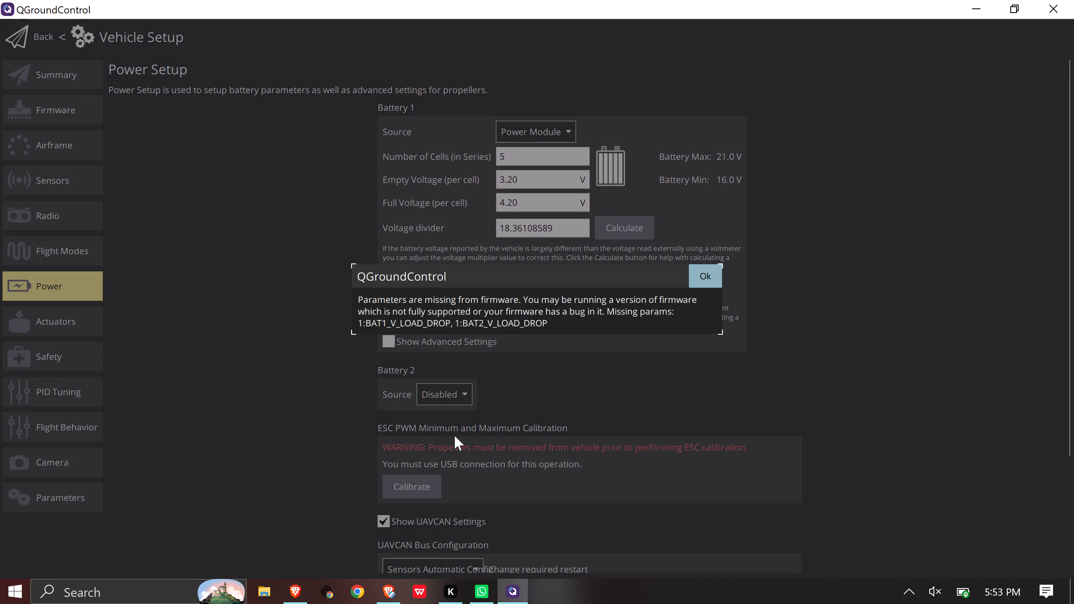
click(697, 271)
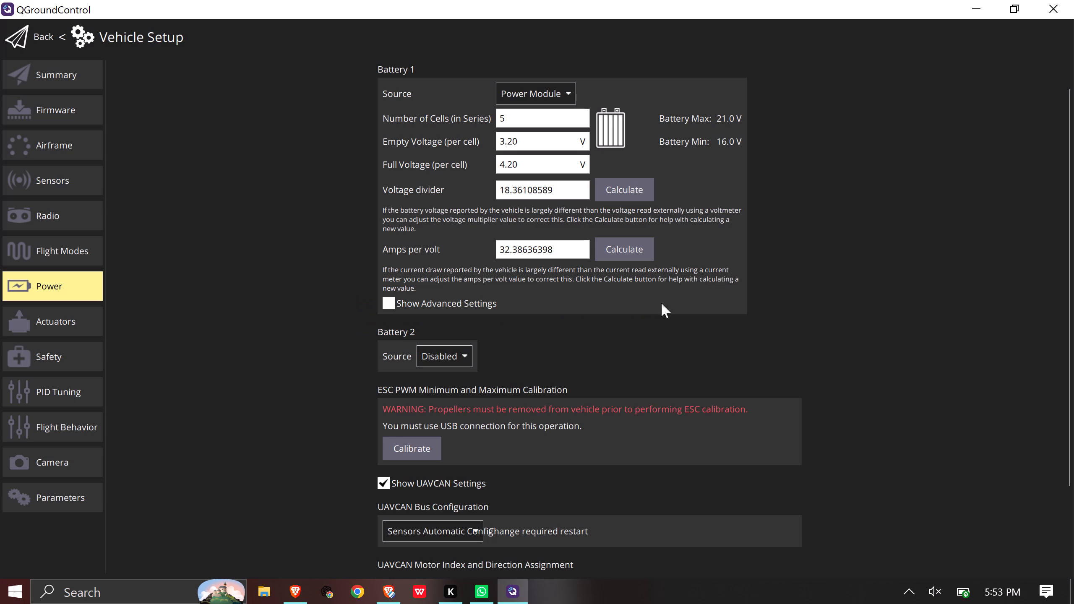
scroll(543, 425, down, 1)
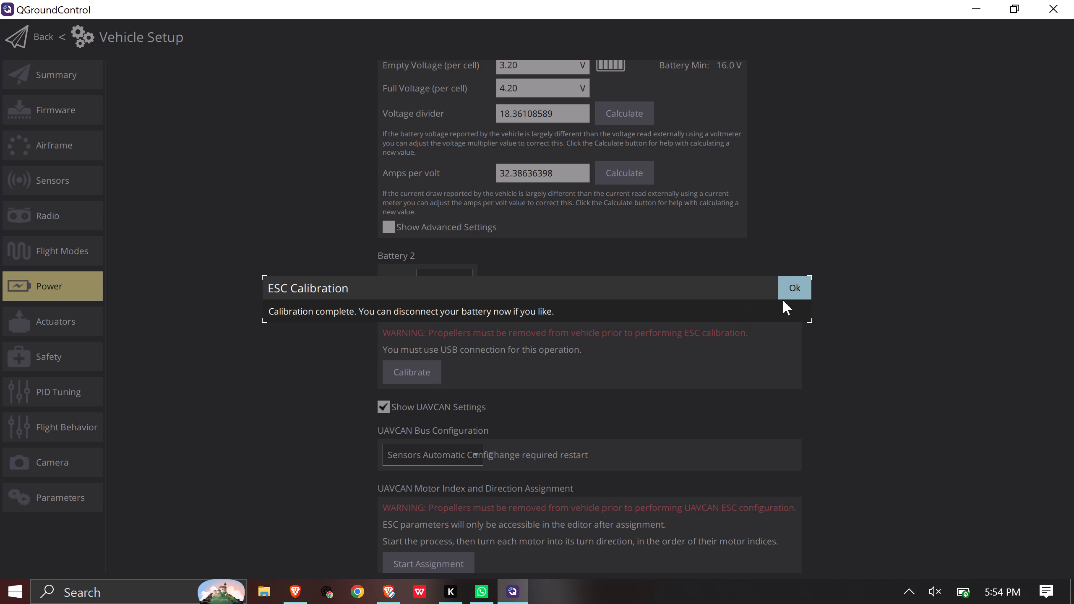
click(799, 291)
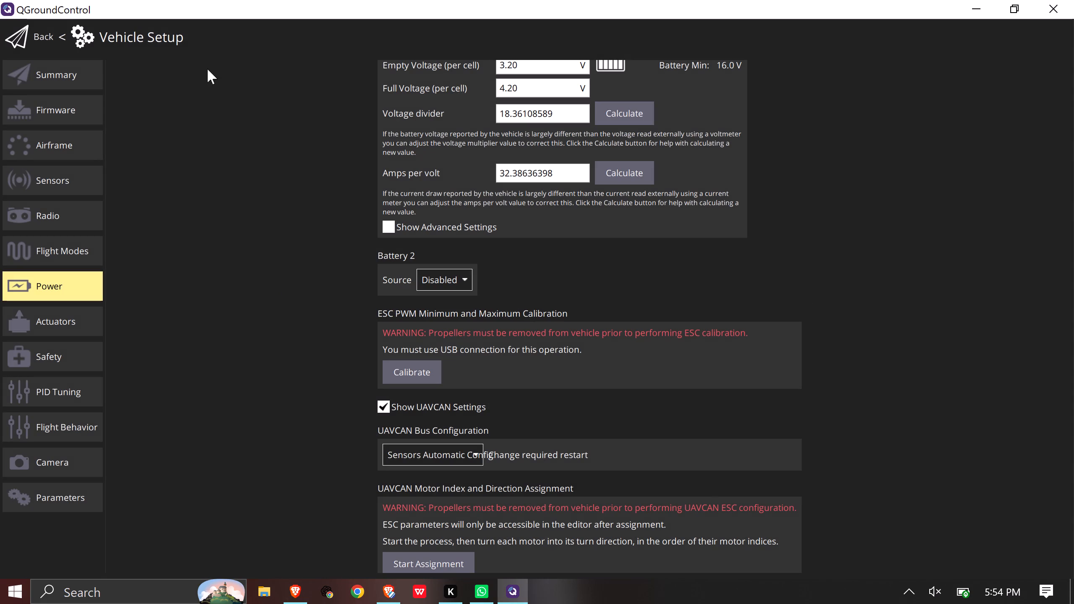
Reboot the vehicle from its parameter tools, keeping the current plan on disconnection and without updating it from the reconnected vehicle.
click(21, 33)
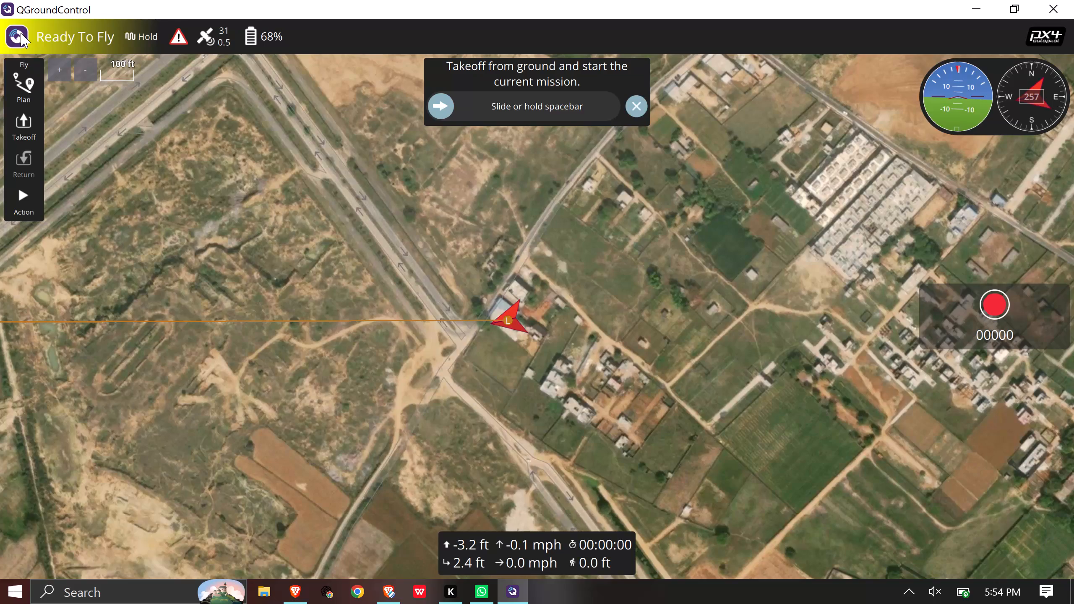
click(14, 39)
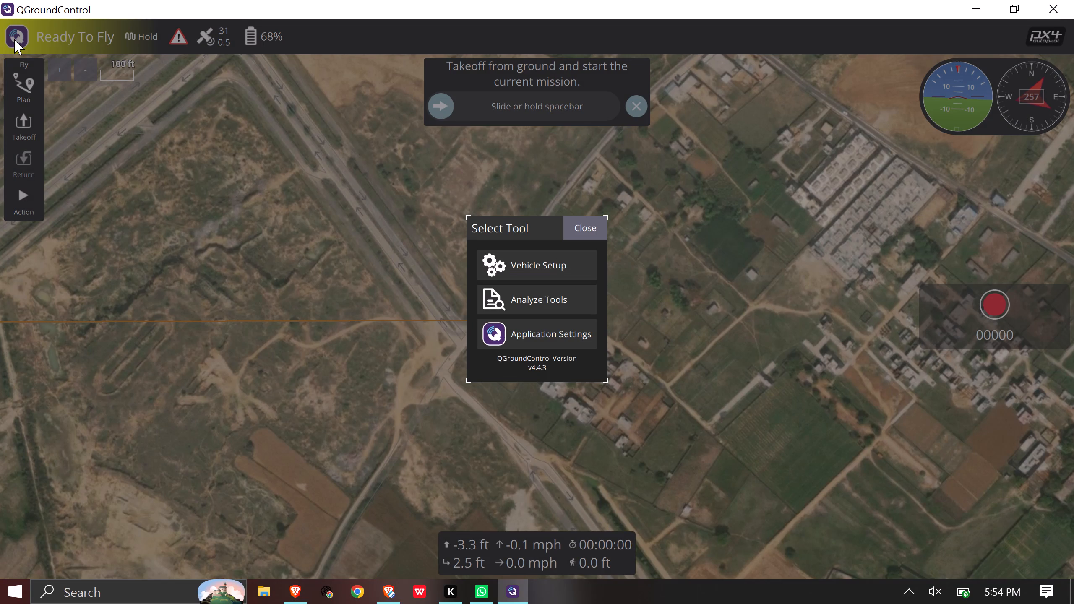
click(501, 258)
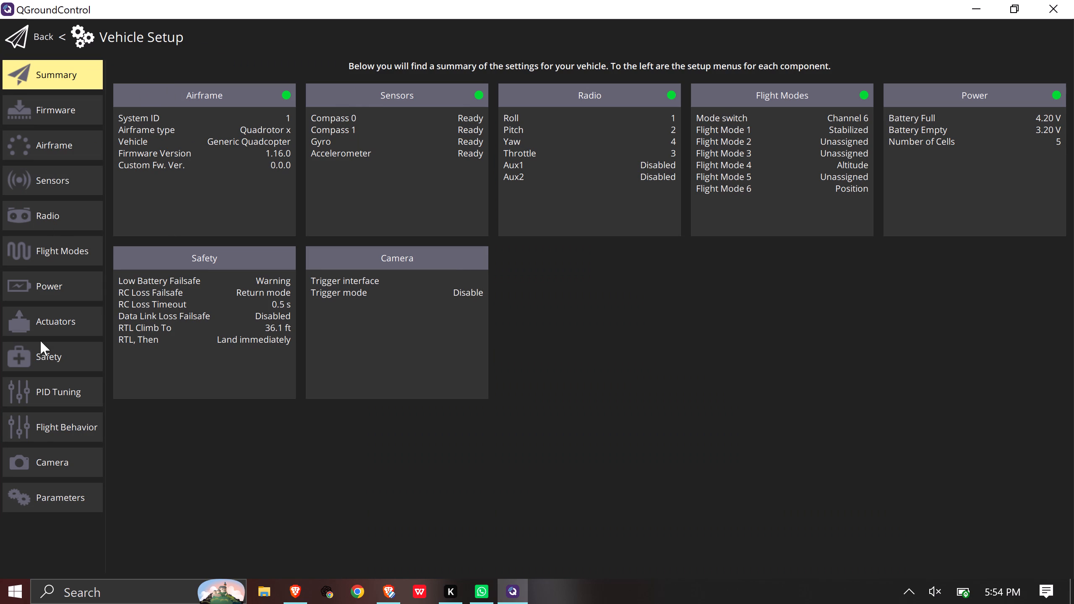
click(45, 487)
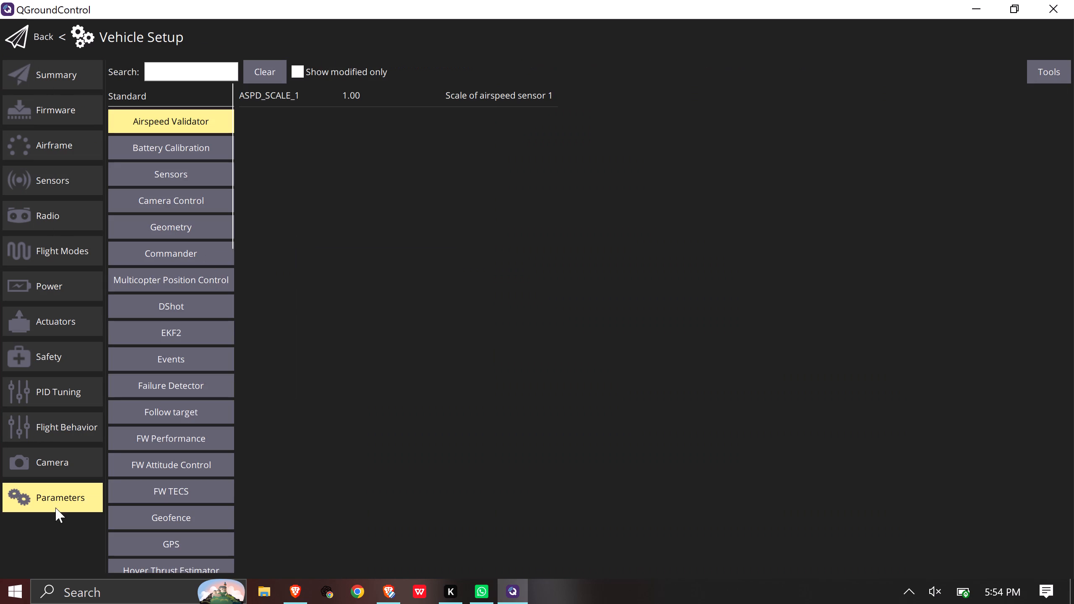
click(1044, 75)
click(898, 185)
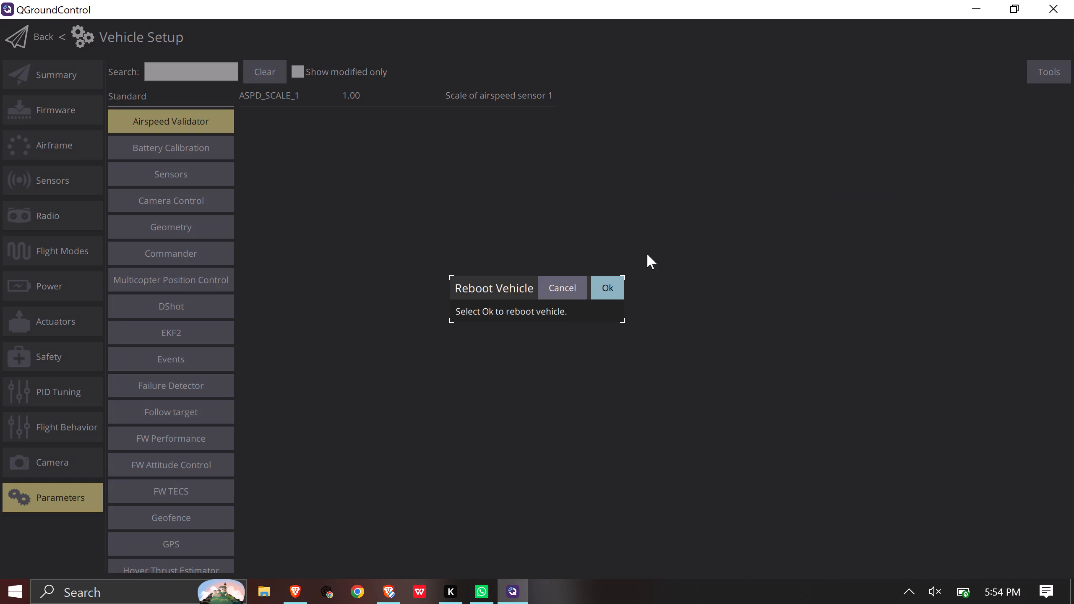
click(605, 287)
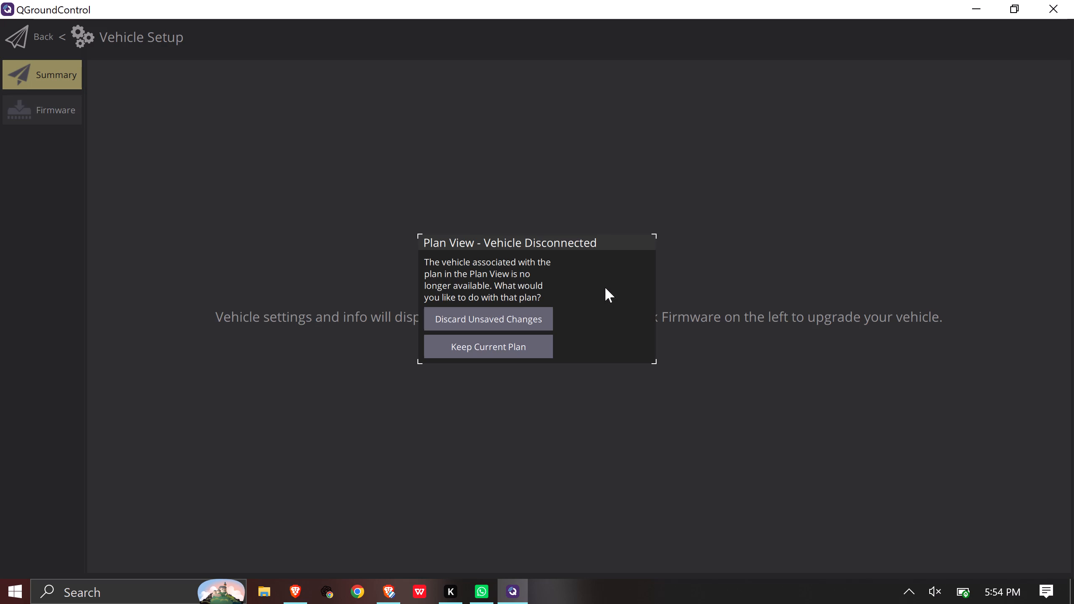
click(510, 346)
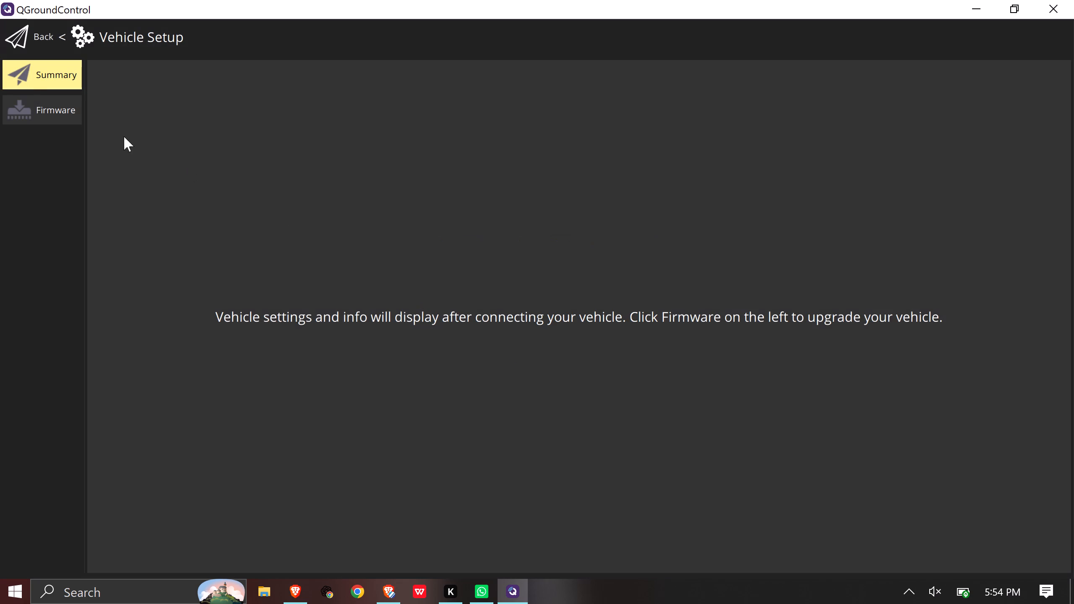
click(20, 39)
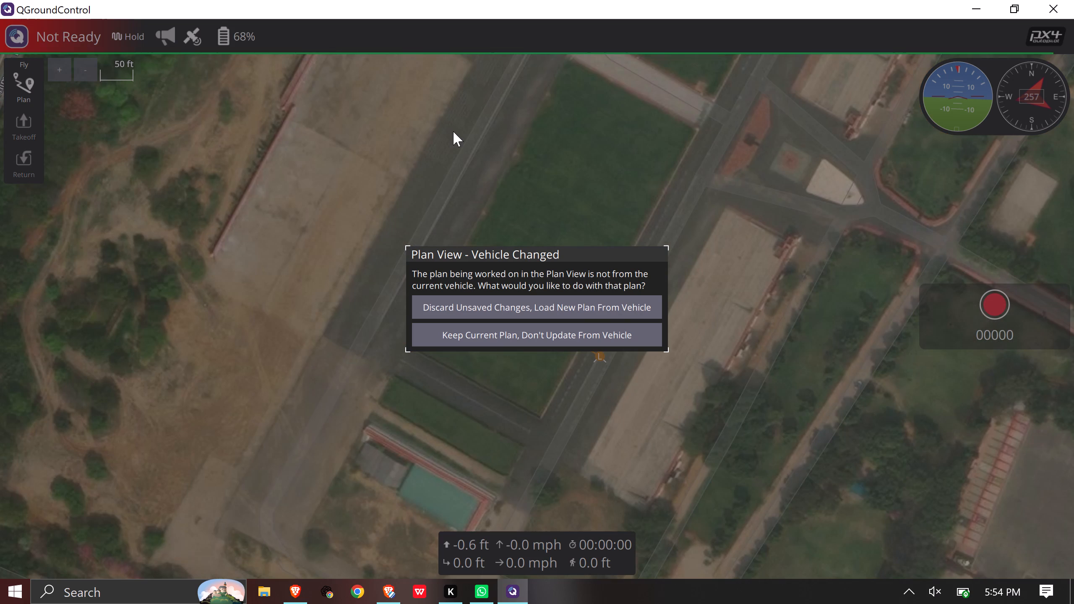
click(484, 341)
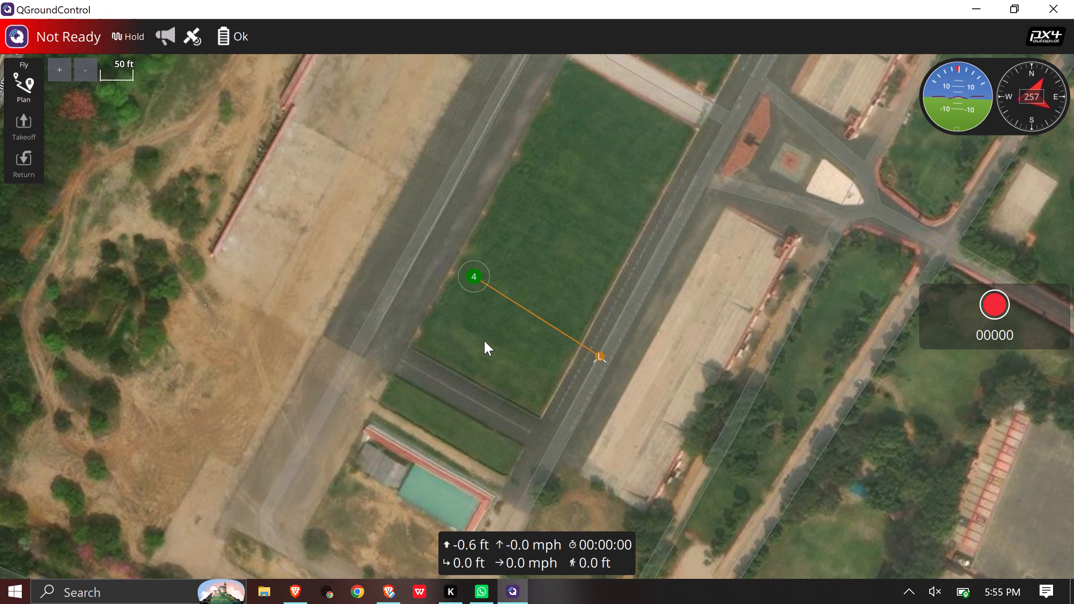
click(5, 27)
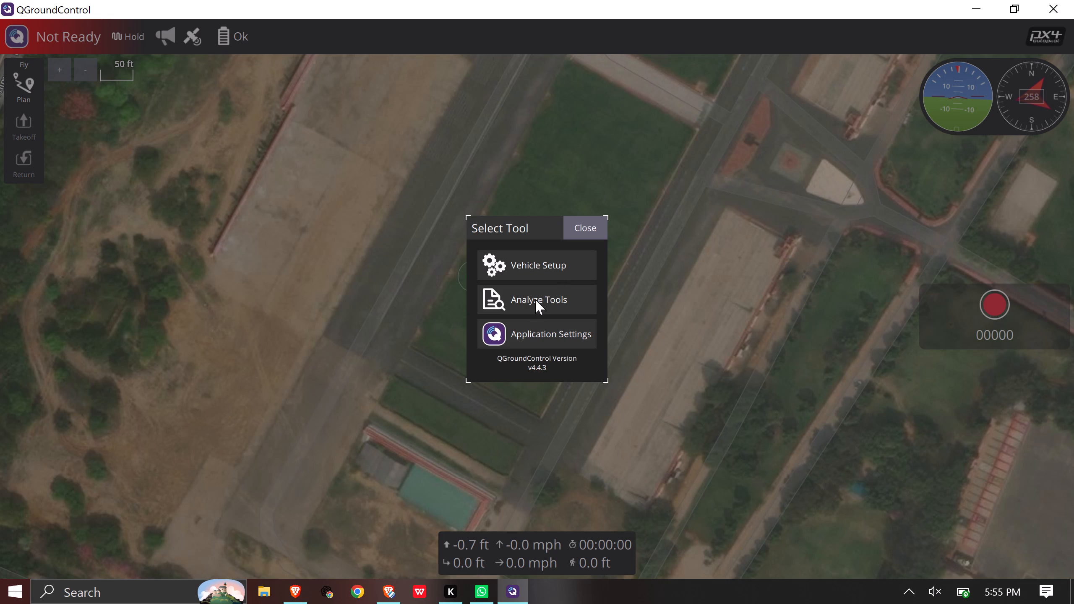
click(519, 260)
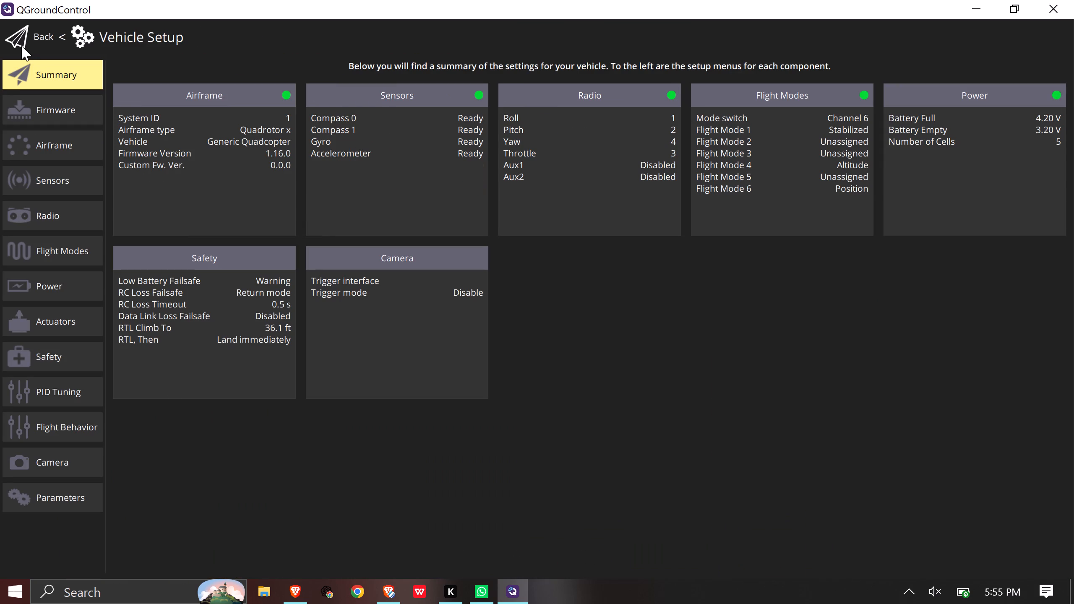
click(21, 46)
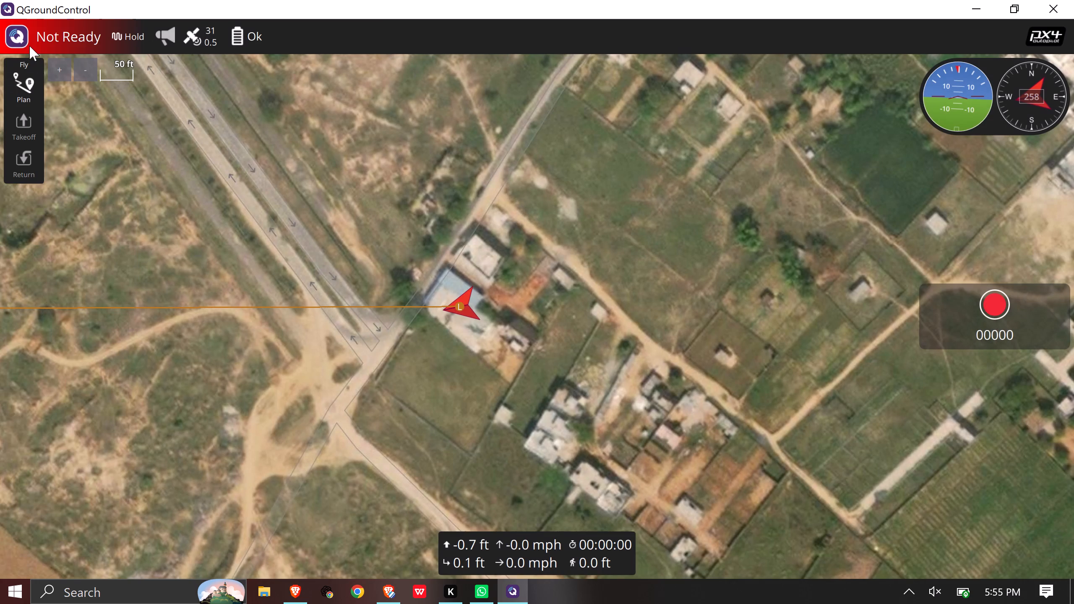
Rerun the ESC PWM minimum and maximum calibration in the vehicle's power setup, acknowledging the missing-parameters notice and closing the calibration dialog.
click(20, 42)
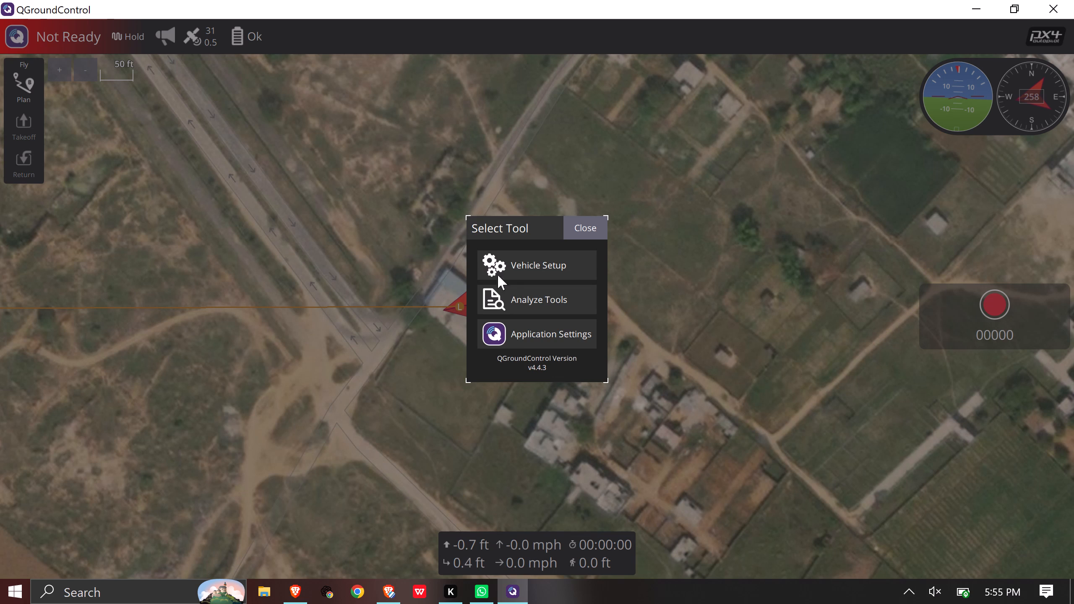
click(506, 255)
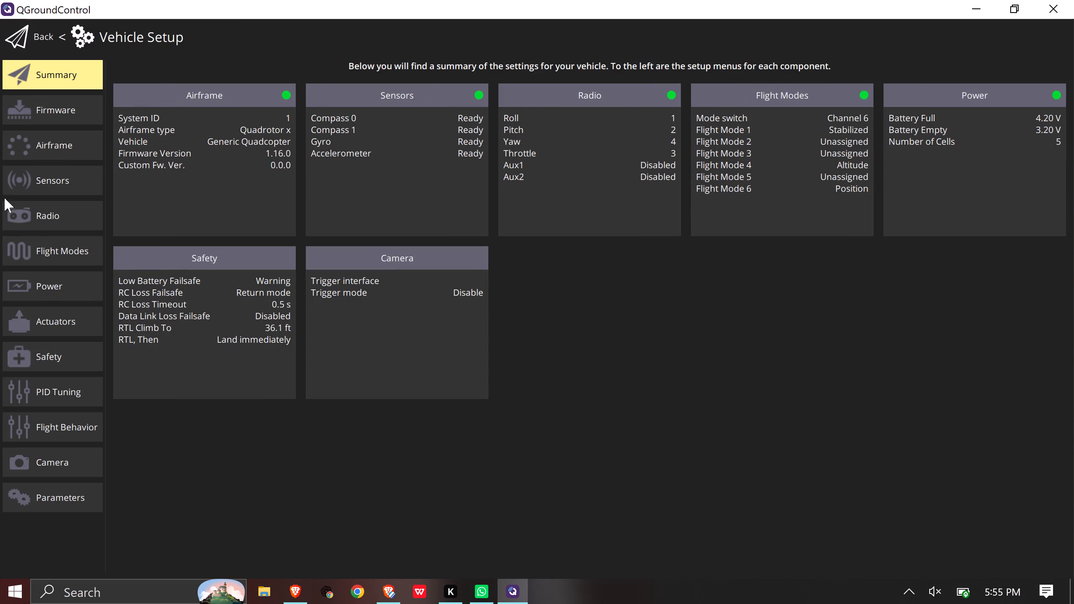
click(40, 286)
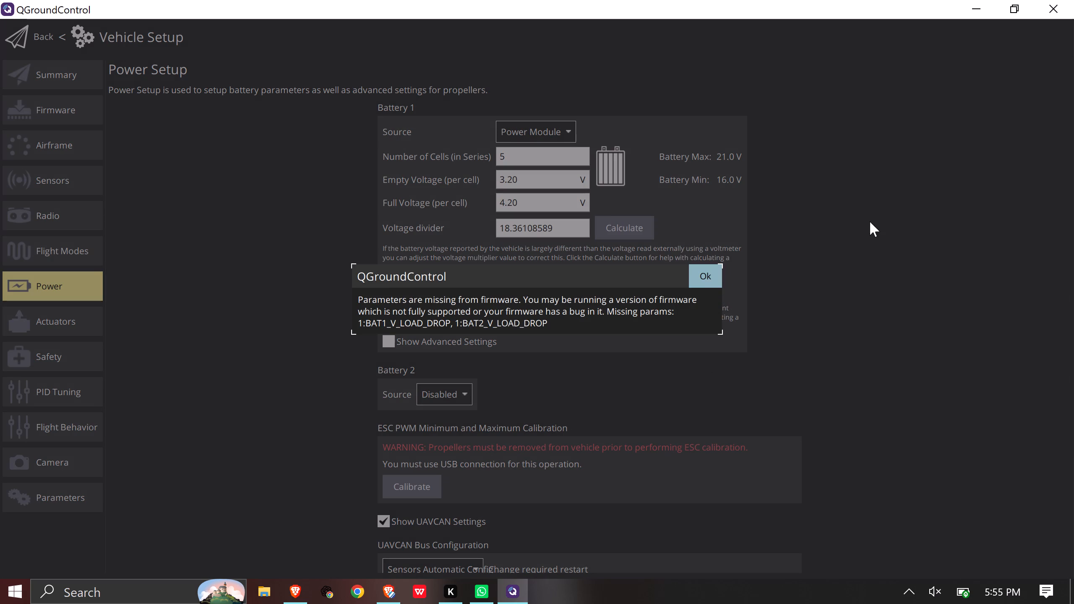
click(705, 273)
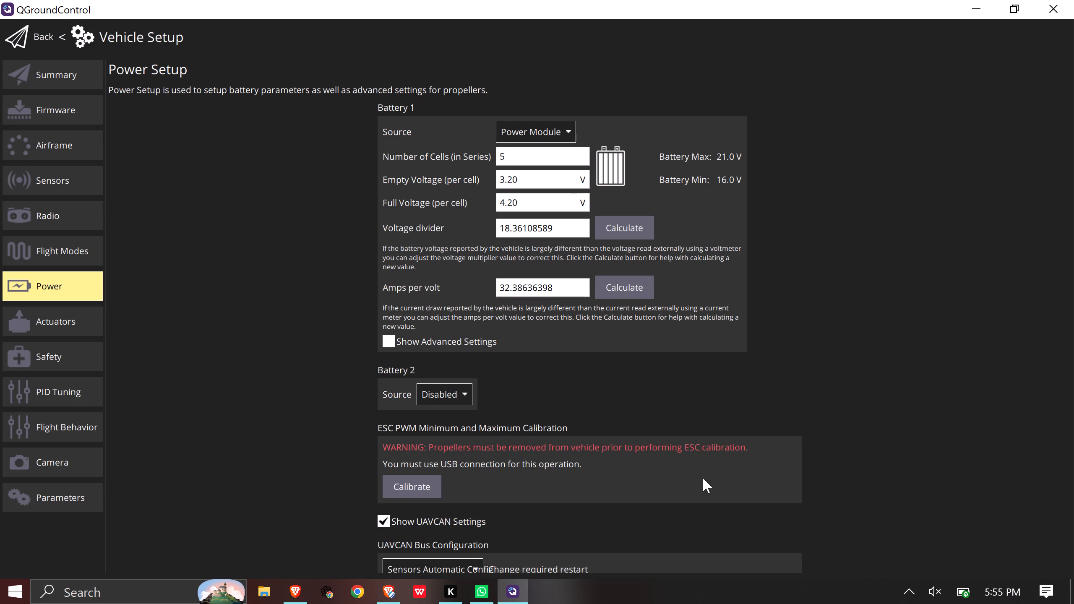
double_click(430, 485)
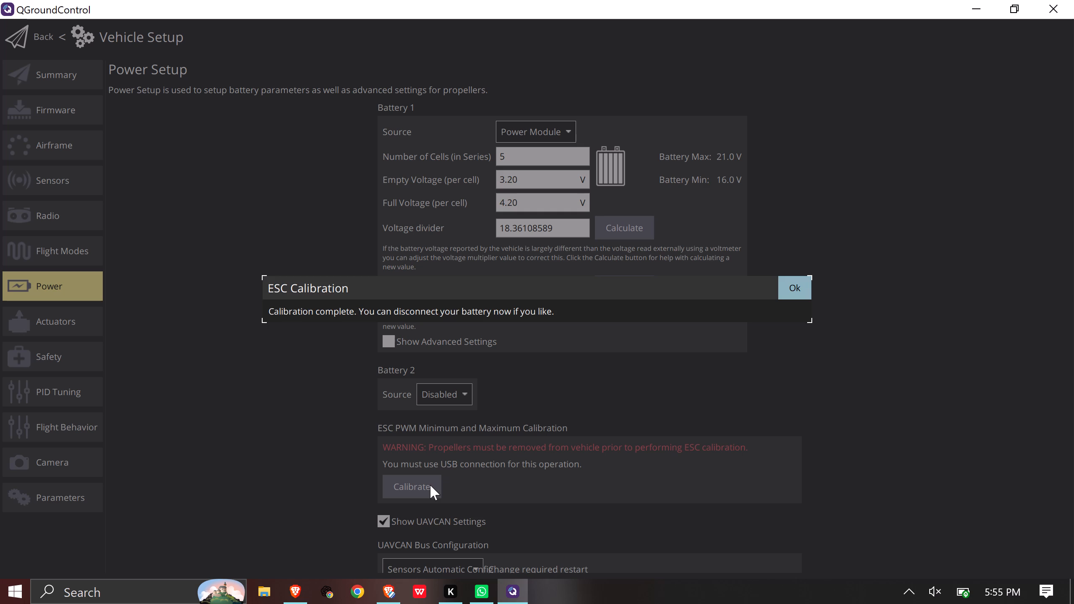
click(797, 286)
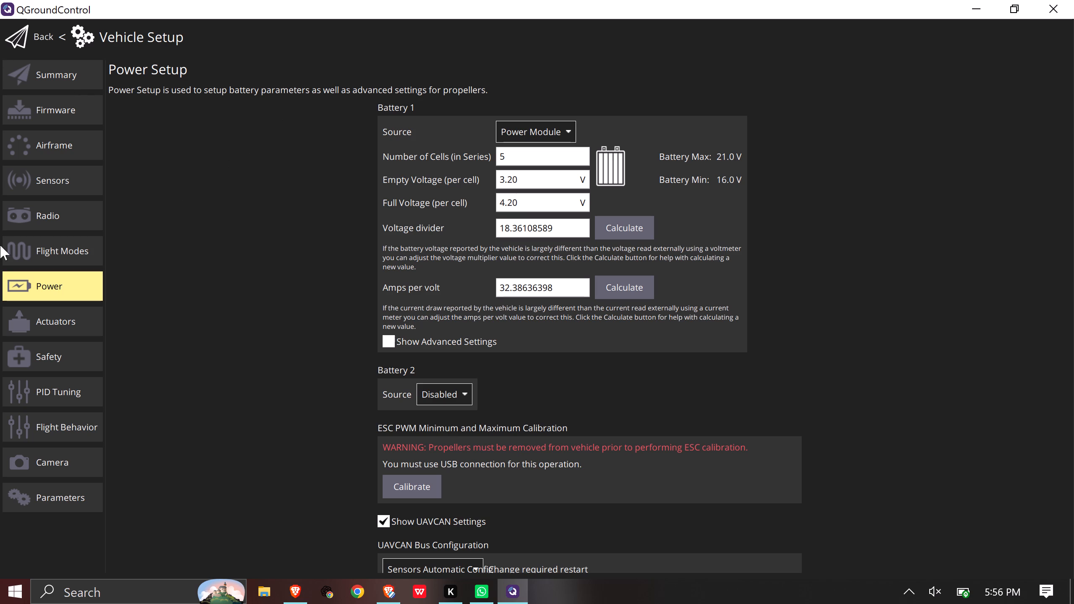
Set the AUX 1-4 actuator outputs to PWM 100 Hz in the vehicle's actuators setup and acknowledge the reboot notice.
click(43, 327)
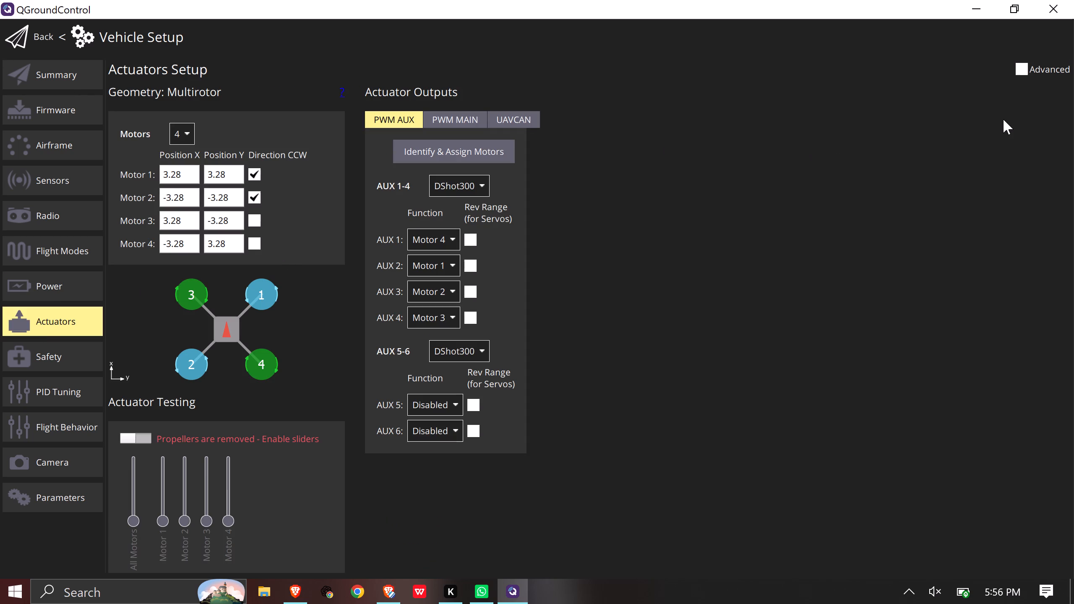
drag(1073, 132, 1073, 134)
drag(1073, 134, 1068, 205)
drag(1073, 151, 1066, 234)
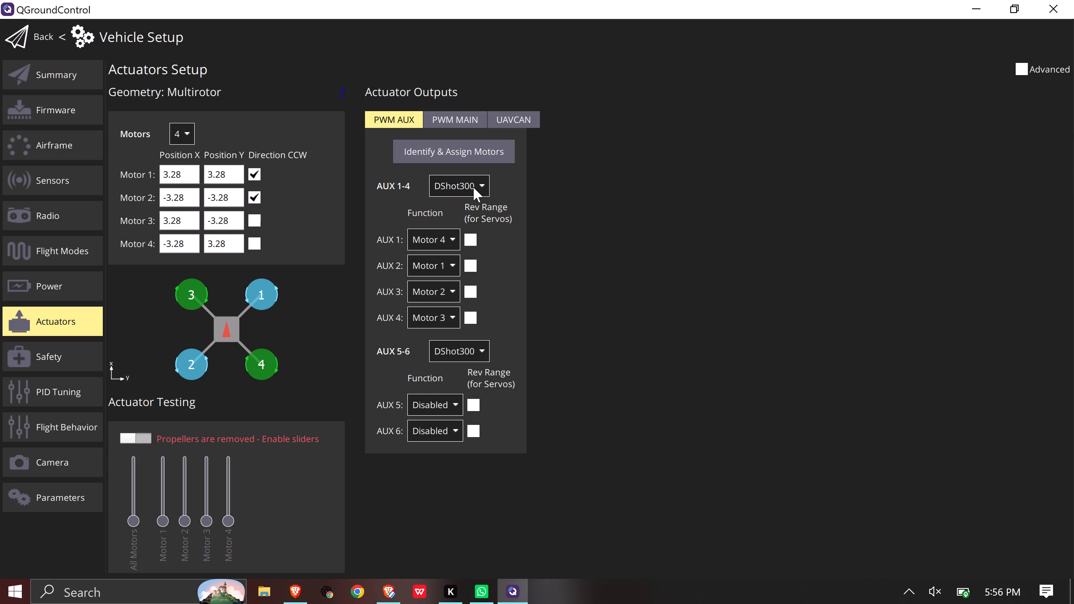
click(483, 190)
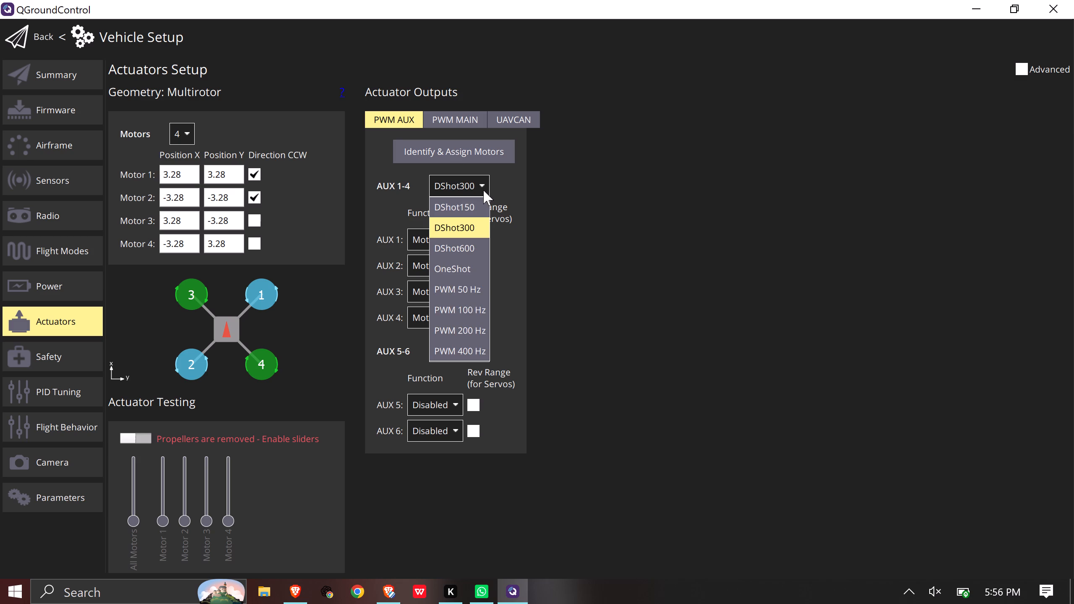
click(456, 308)
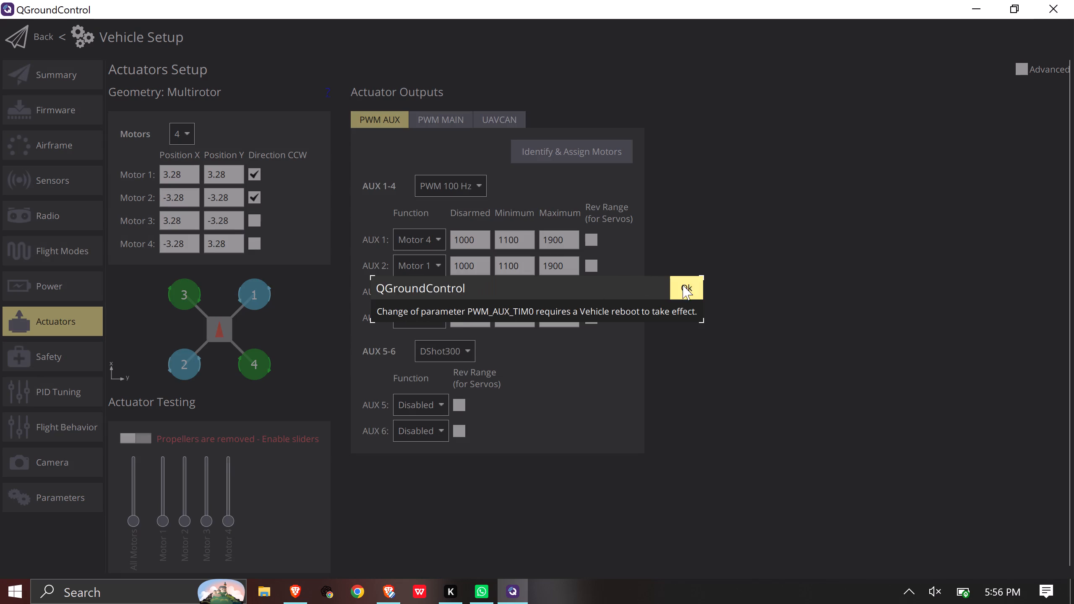
click(692, 282)
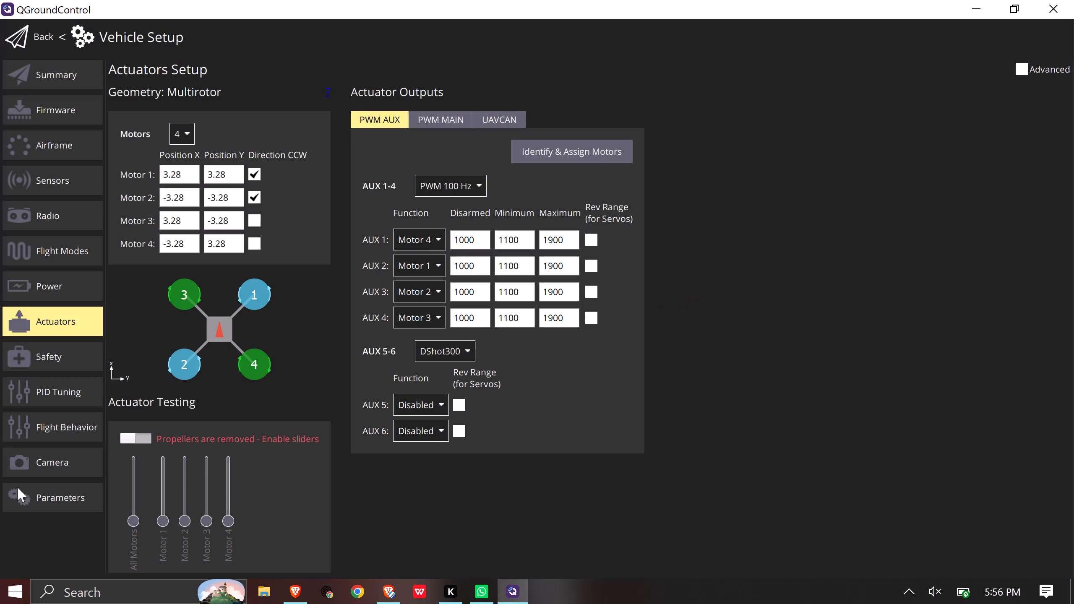
Reboot the vehicle from its parameter tools, keeping the current plan on disconnection and without updating it from the reconnected vehicle.
click(31, 503)
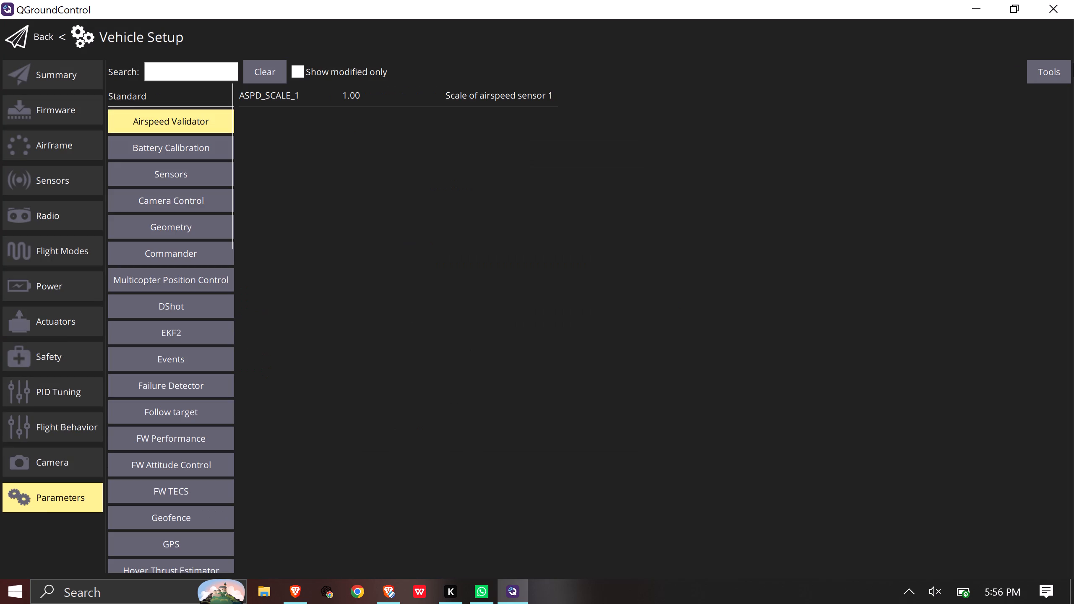
click(1040, 77)
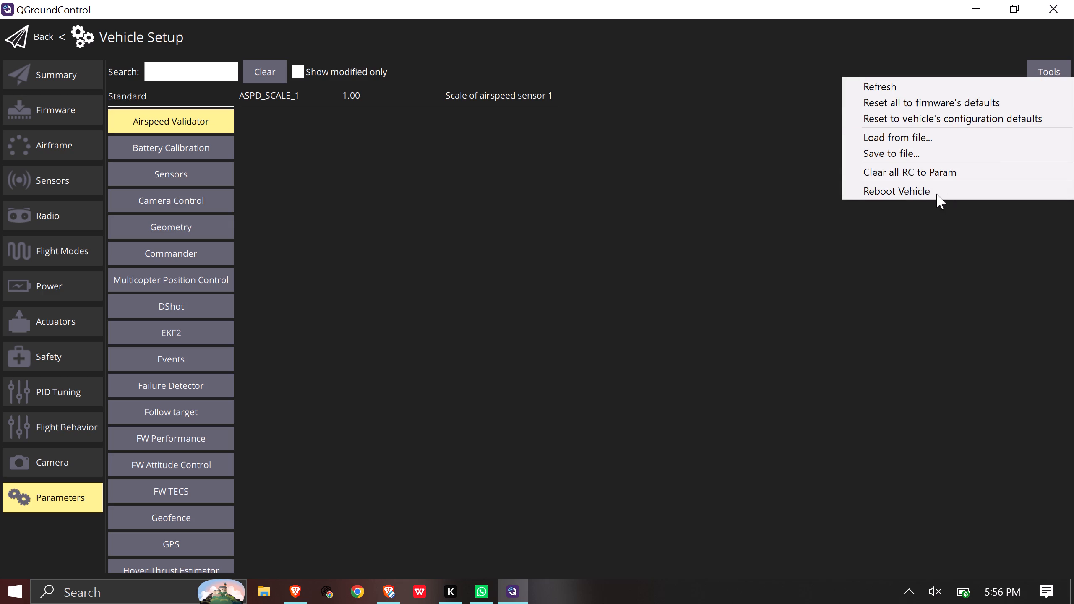
click(920, 188)
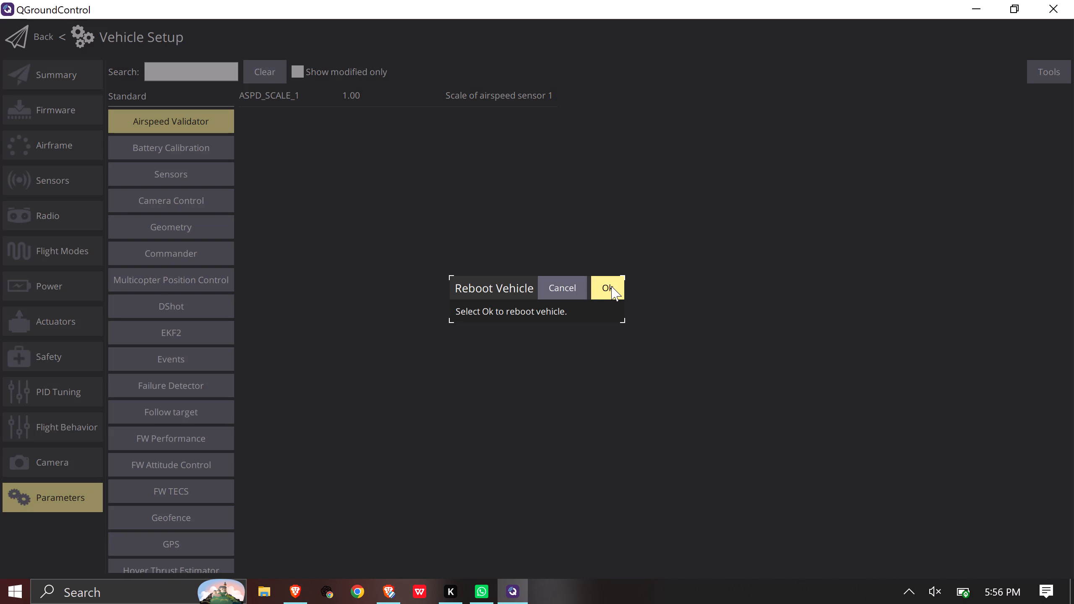
click(611, 286)
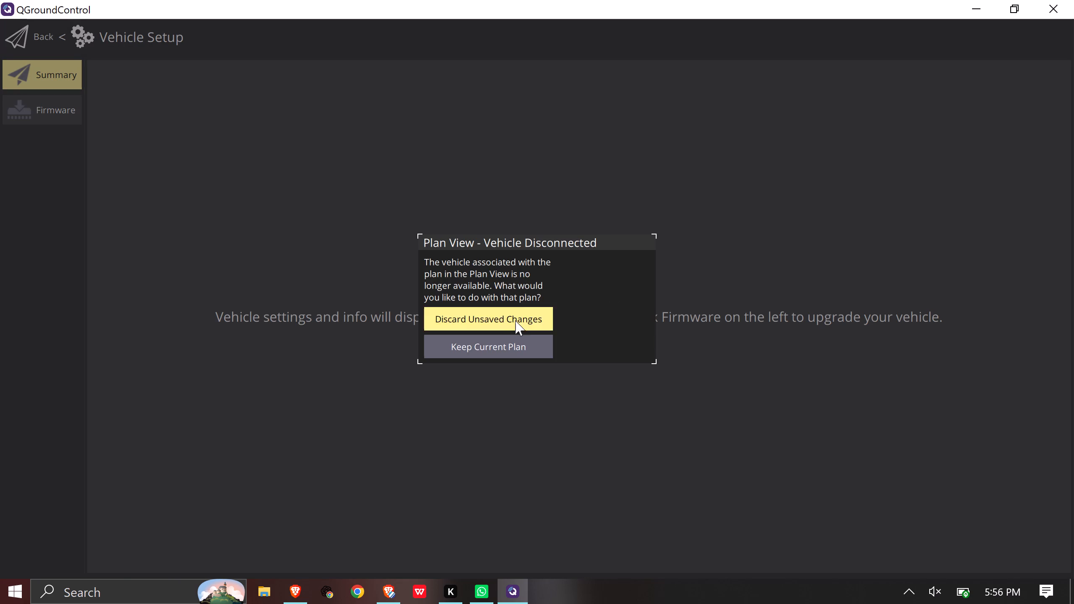
click(497, 349)
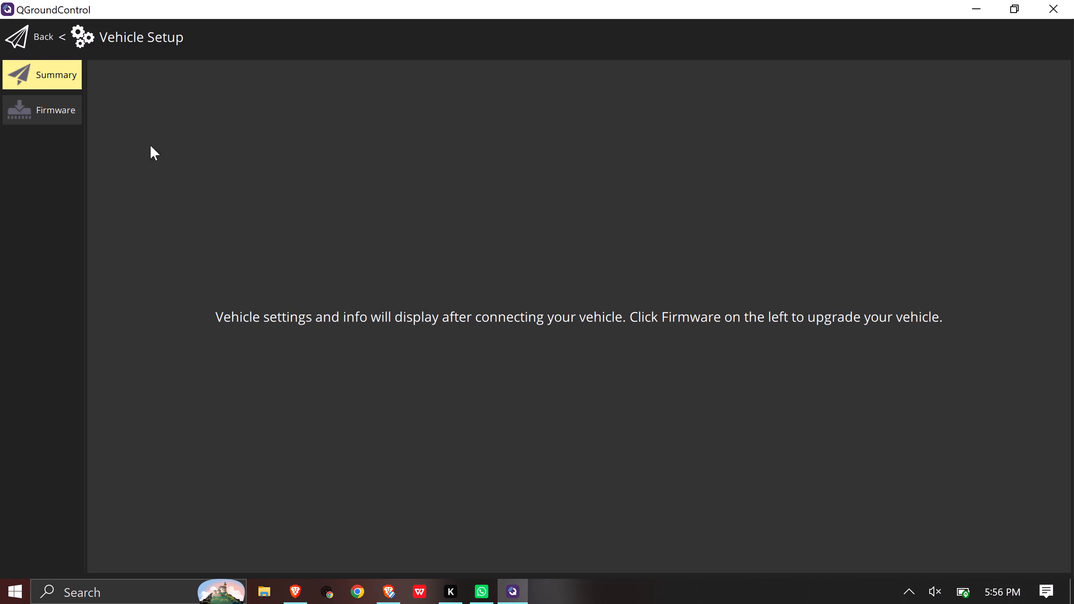
click(20, 31)
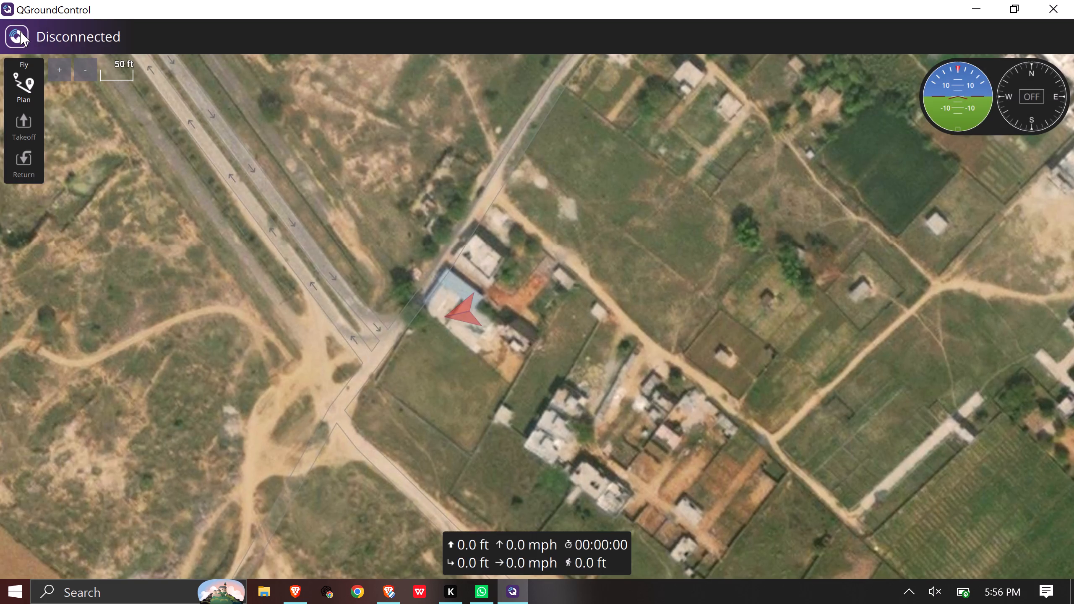
click(20, 31)
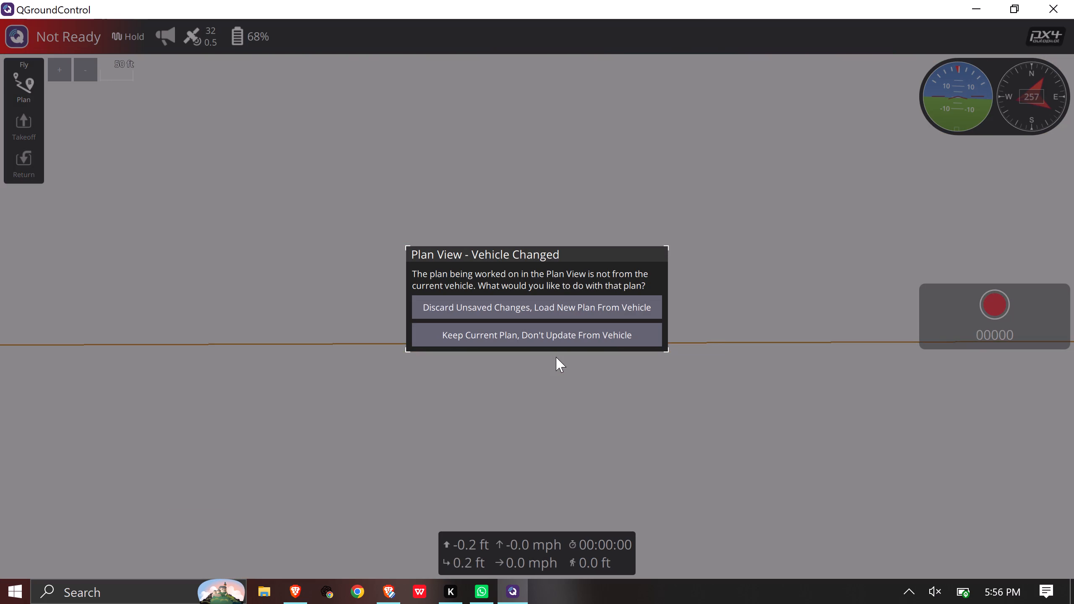
click(501, 338)
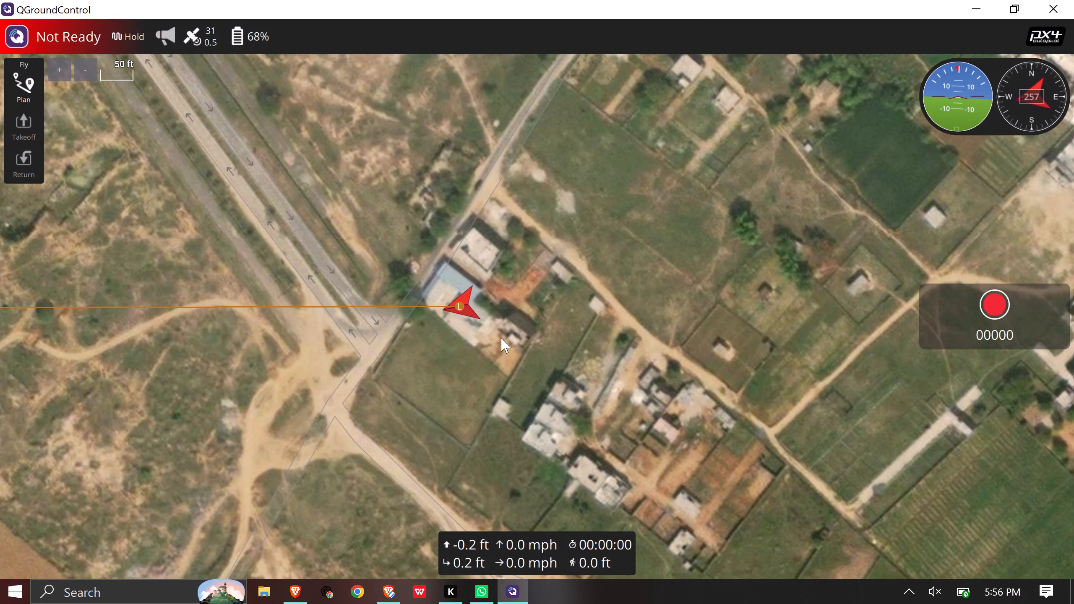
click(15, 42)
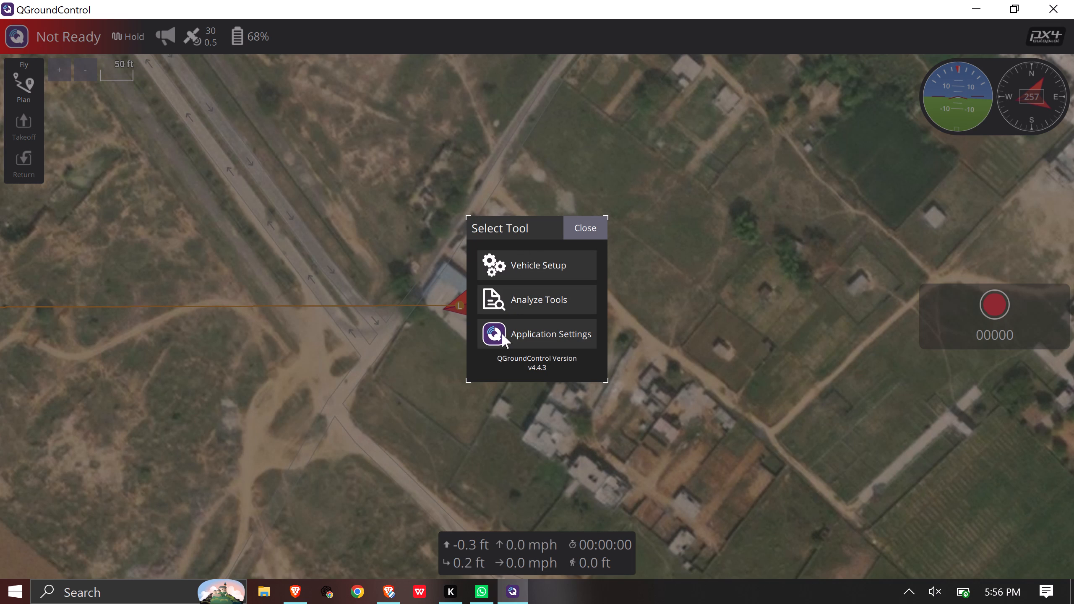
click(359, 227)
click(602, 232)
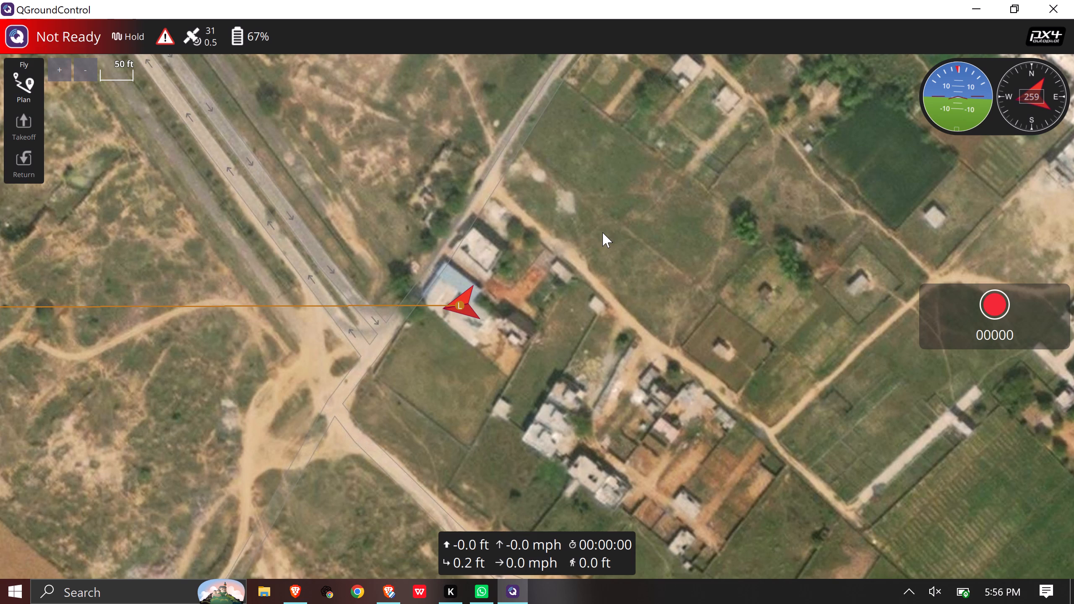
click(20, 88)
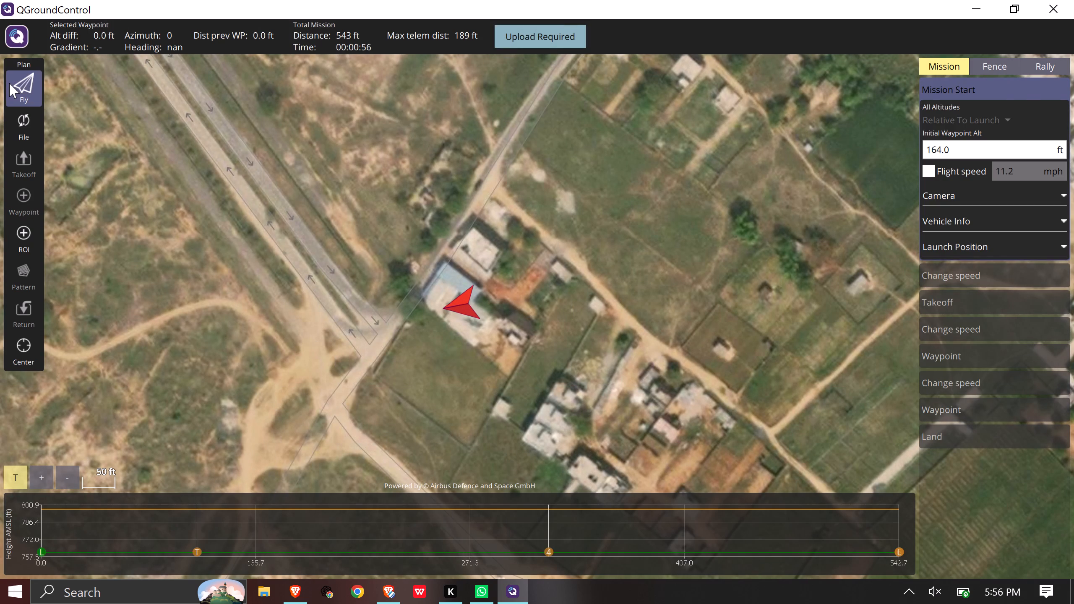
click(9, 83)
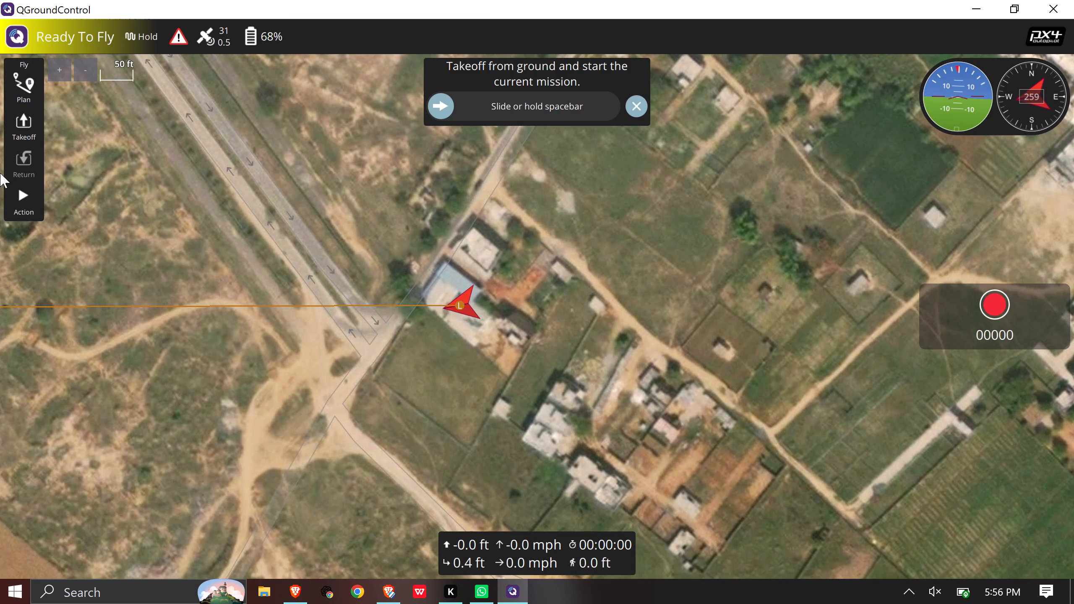
Clear the mission from the vehicle in the plan view, removing all mission items.
click(23, 98)
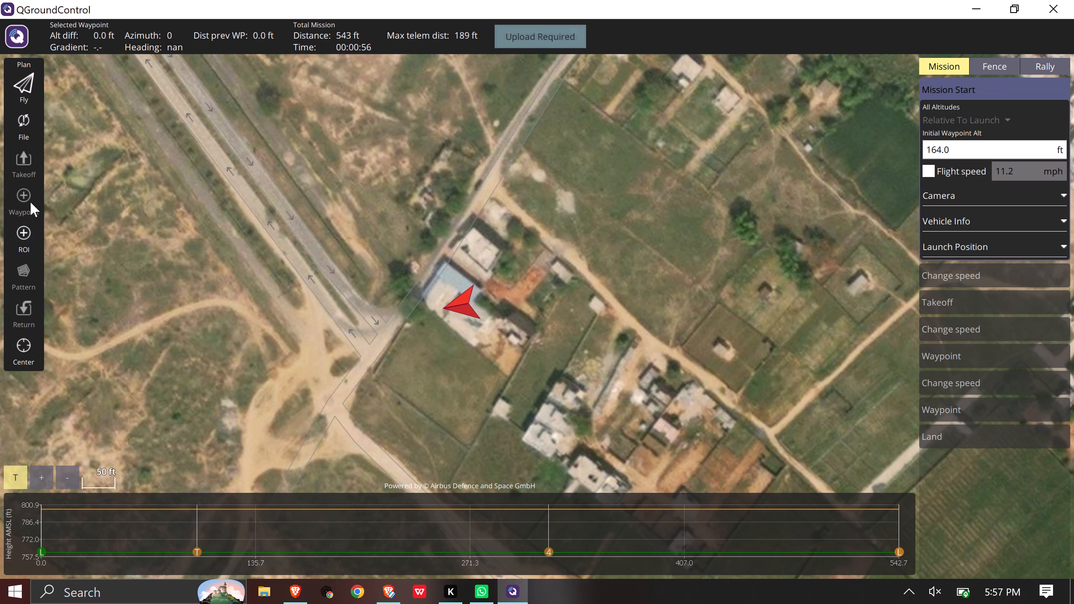
click(28, 122)
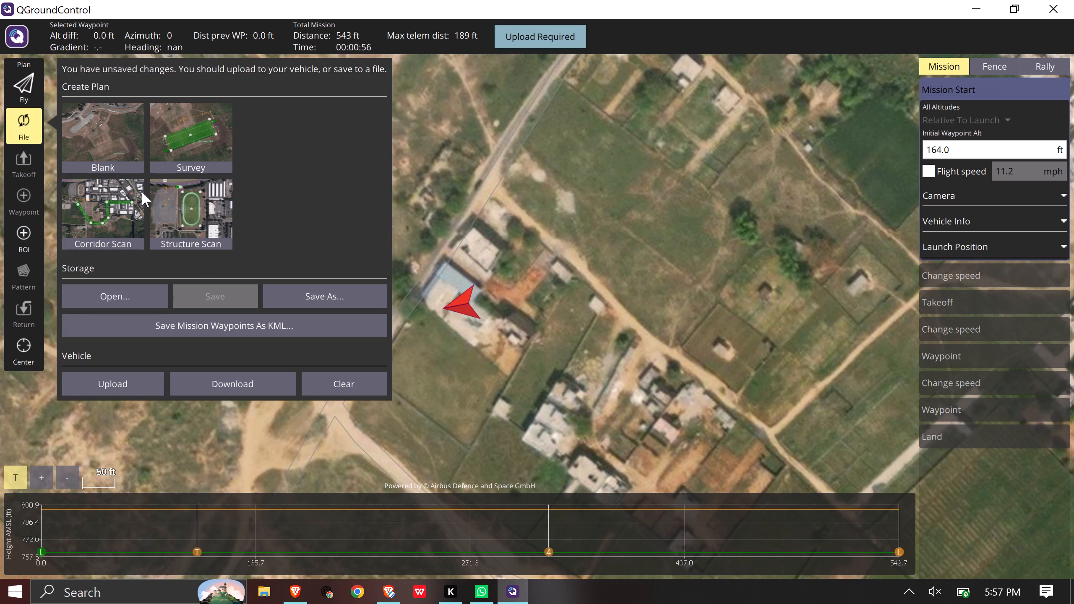
click(363, 391)
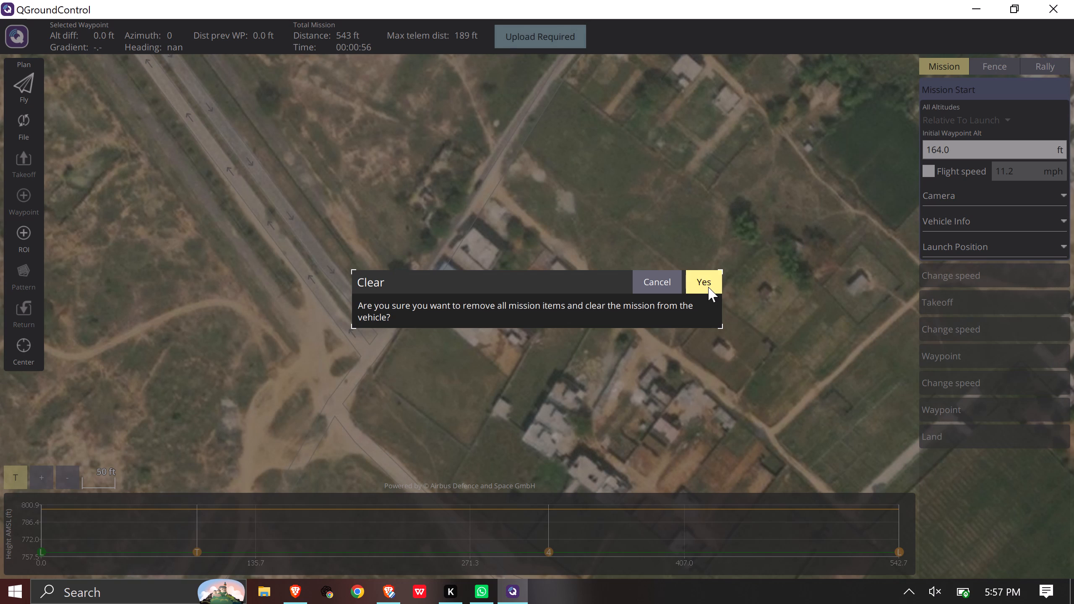
click(708, 287)
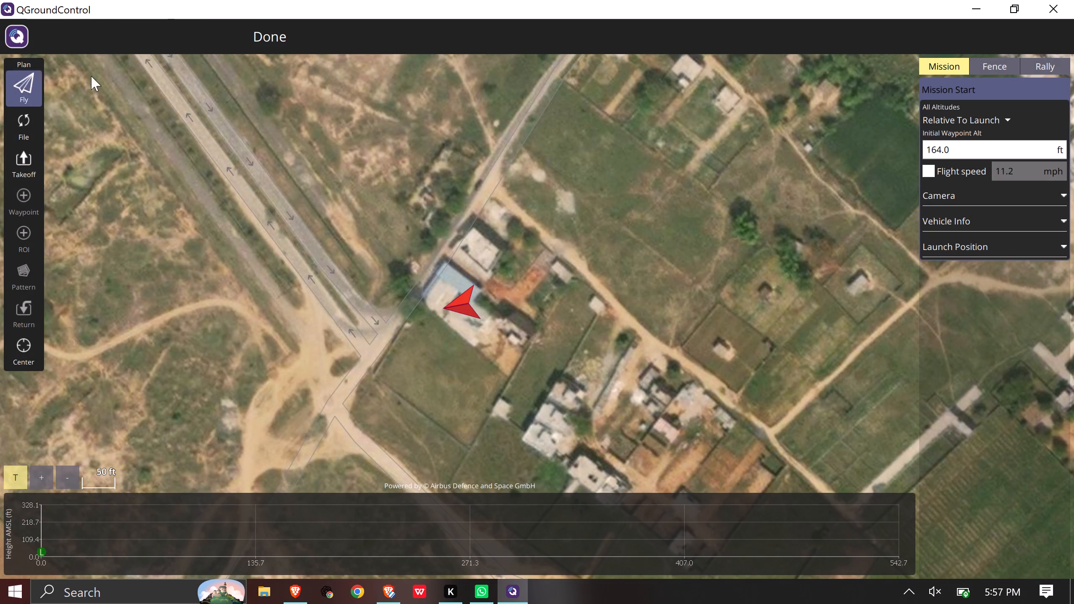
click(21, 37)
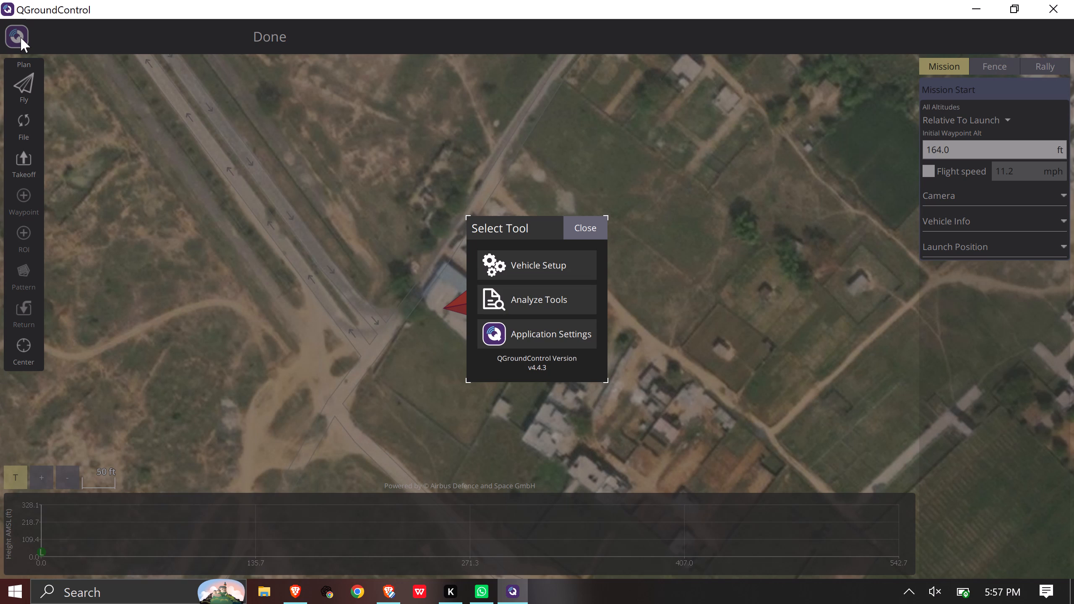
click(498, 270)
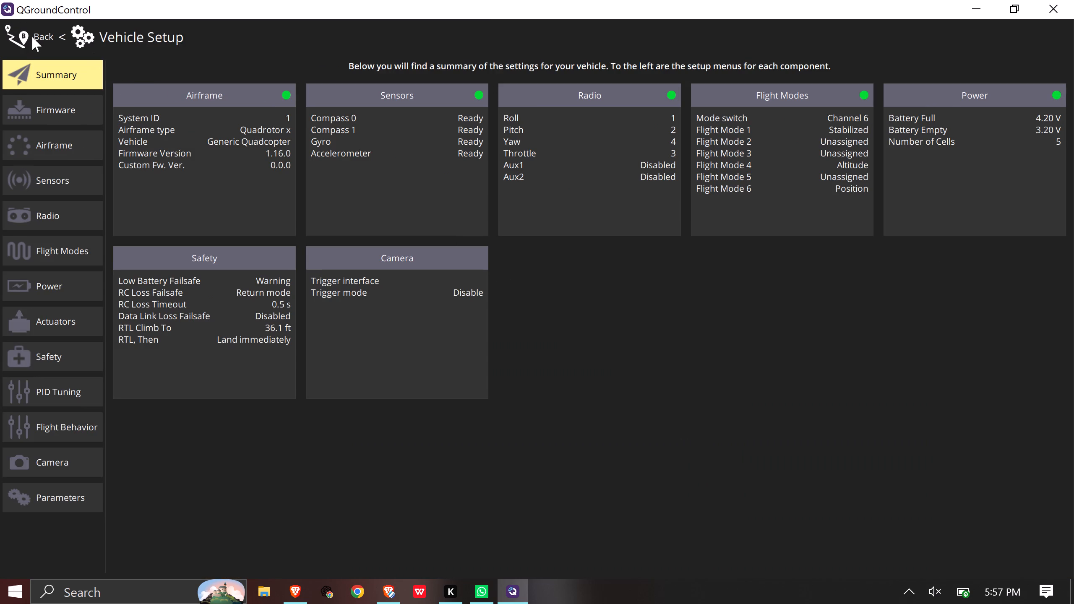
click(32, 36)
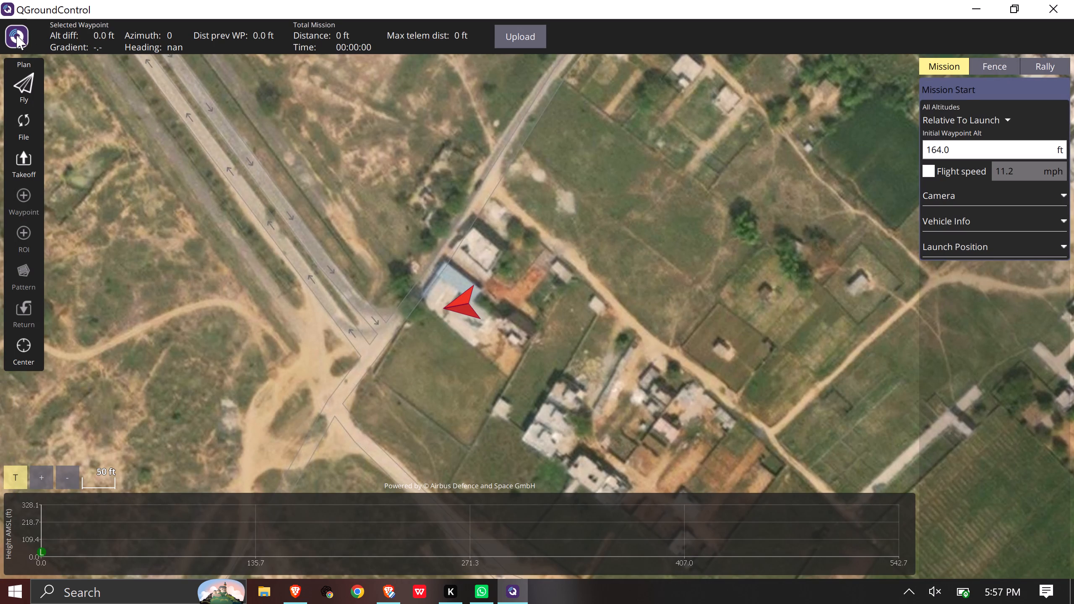
Start the motor identification and assignment procedure for the PWM AUX outputs in the vehicle's actuators setup, agreeing to spin the motors.
click(16, 35)
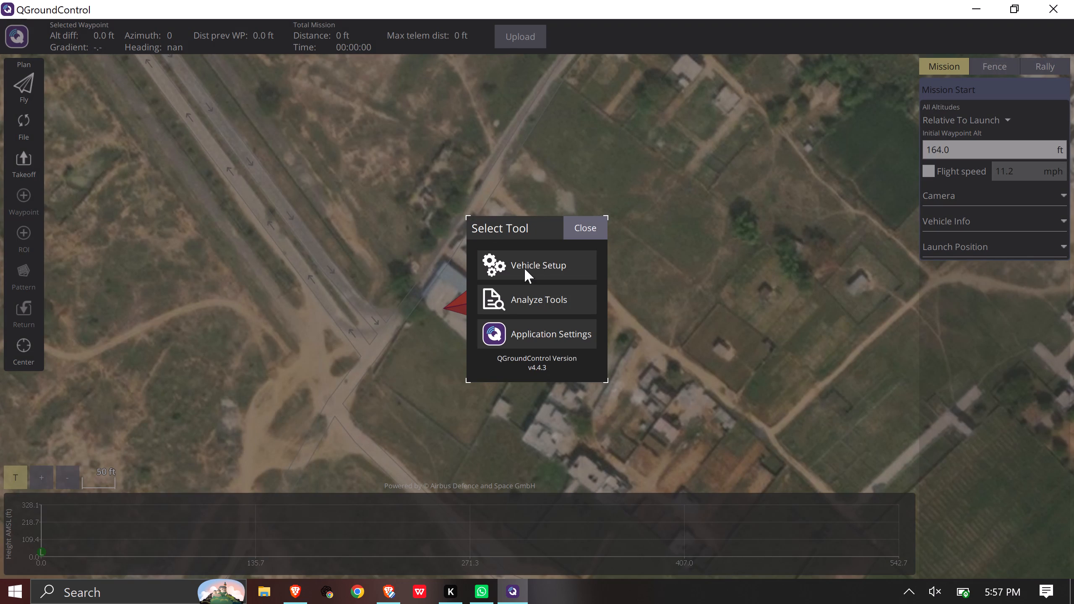
click(524, 268)
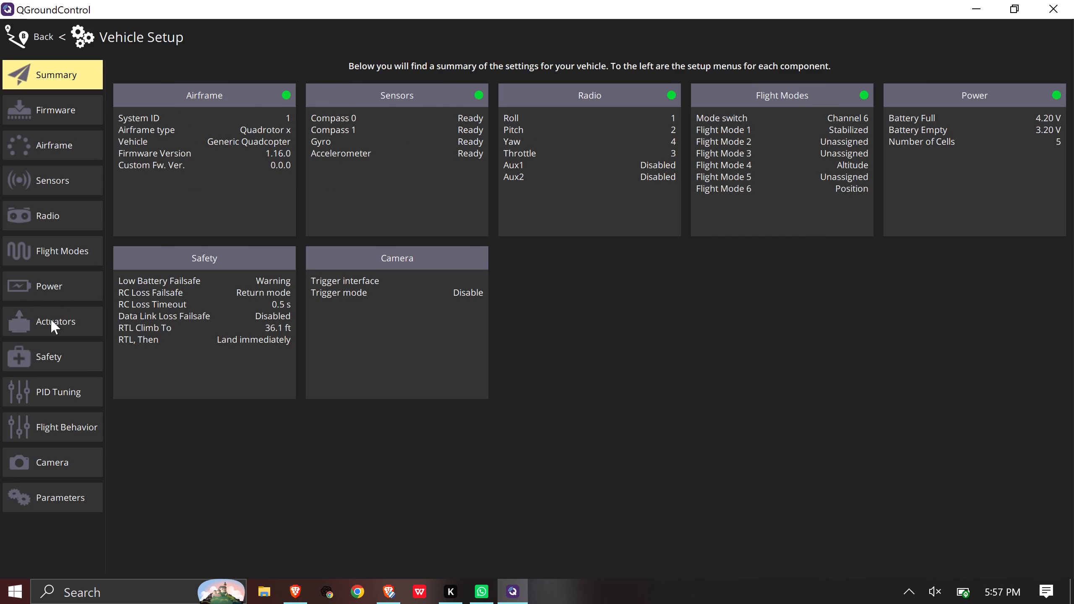
click(51, 319)
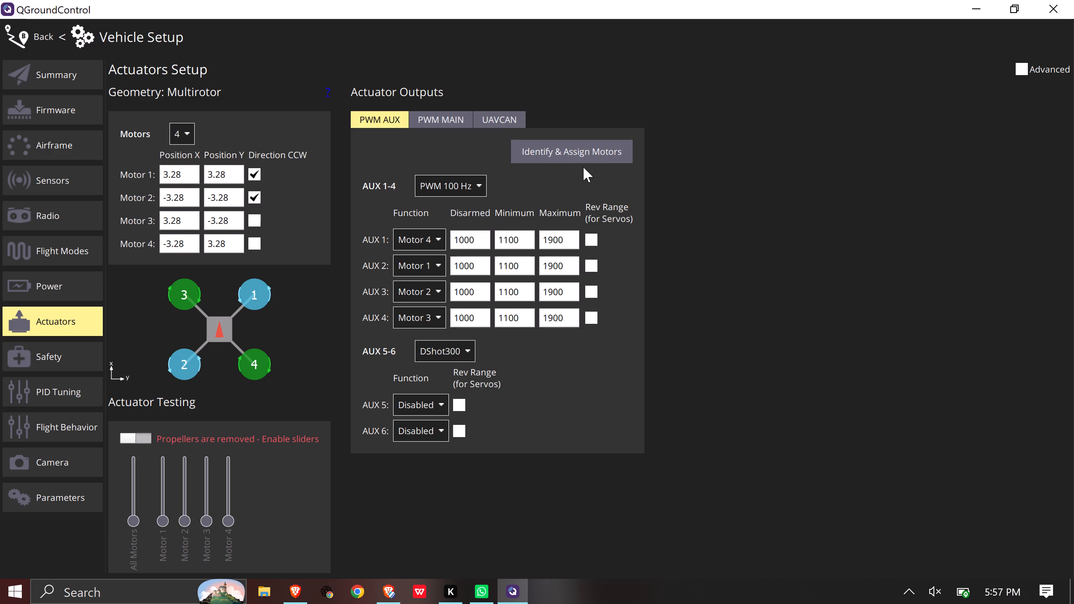
click(588, 153)
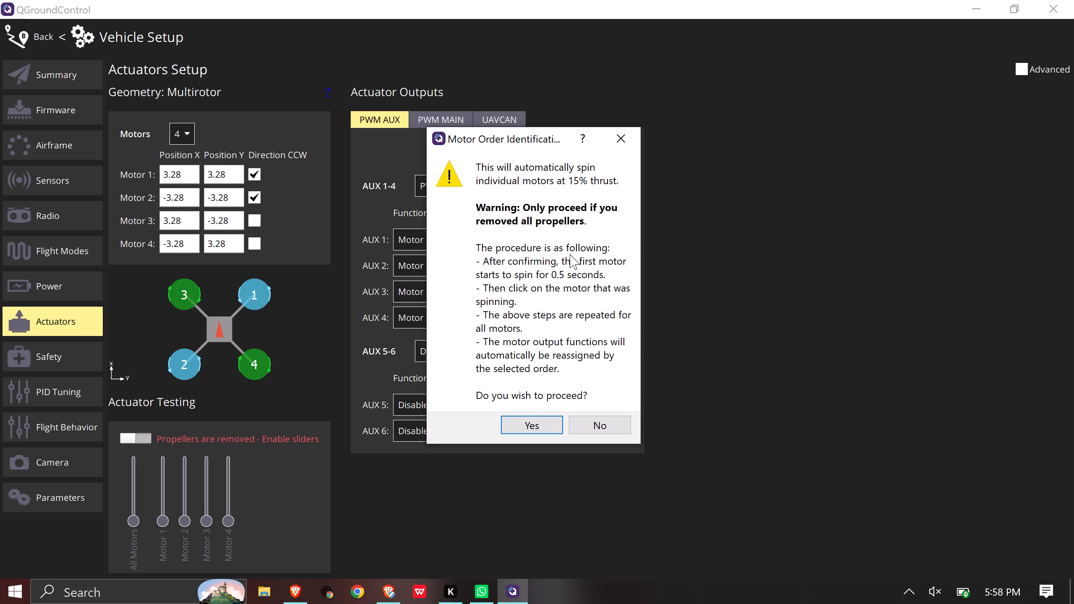
click(540, 431)
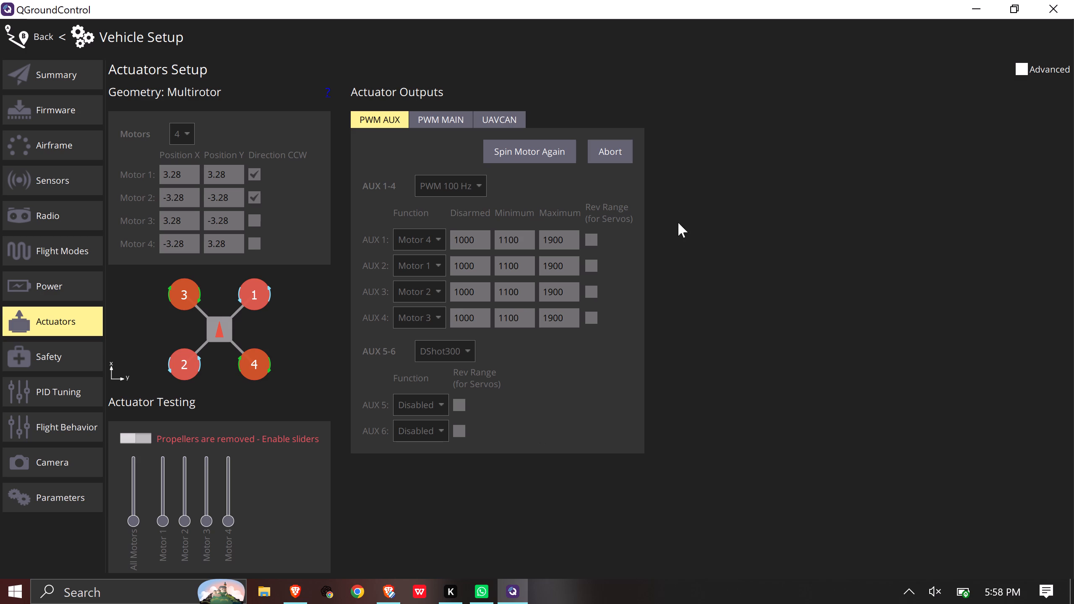
Identify the spinning motors on the geometry diagram in the order 1, 2, 4, 3, spinning a motor again where needed.
click(562, 152)
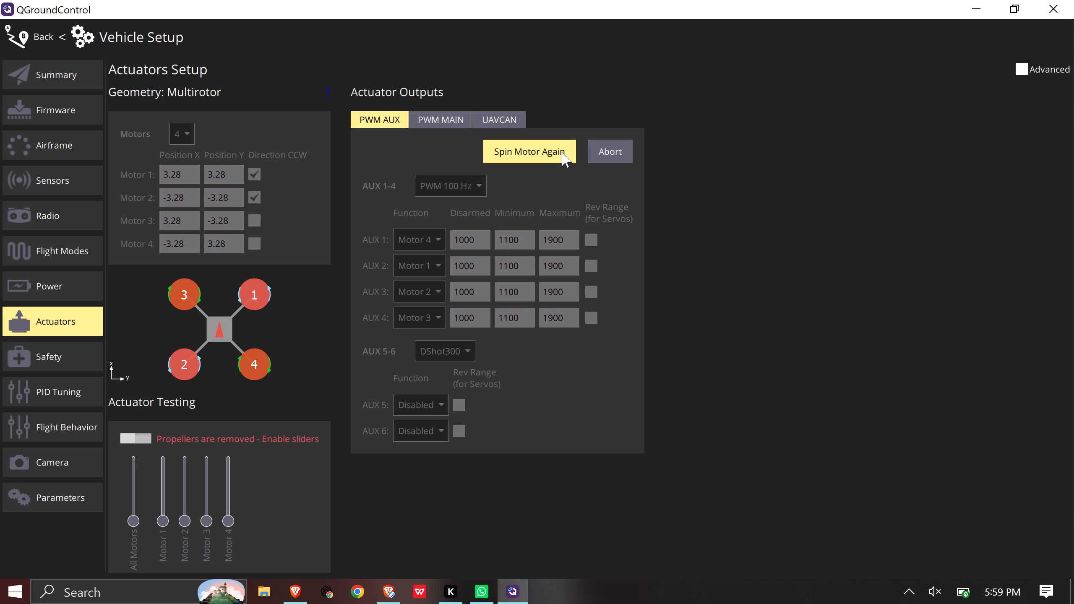
click(281, 289)
click(192, 400)
click(255, 286)
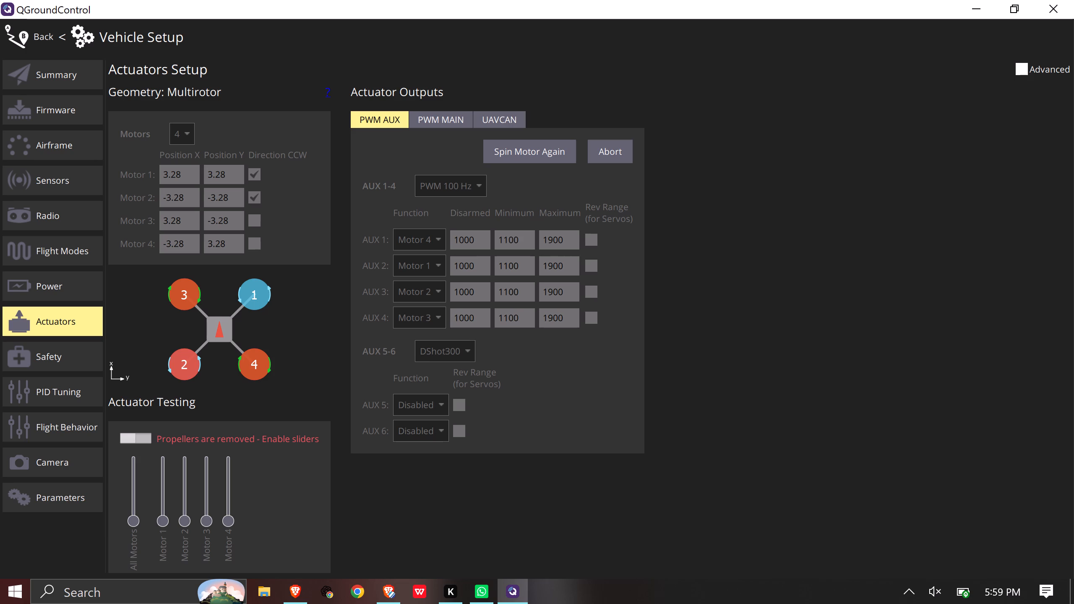
click(191, 361)
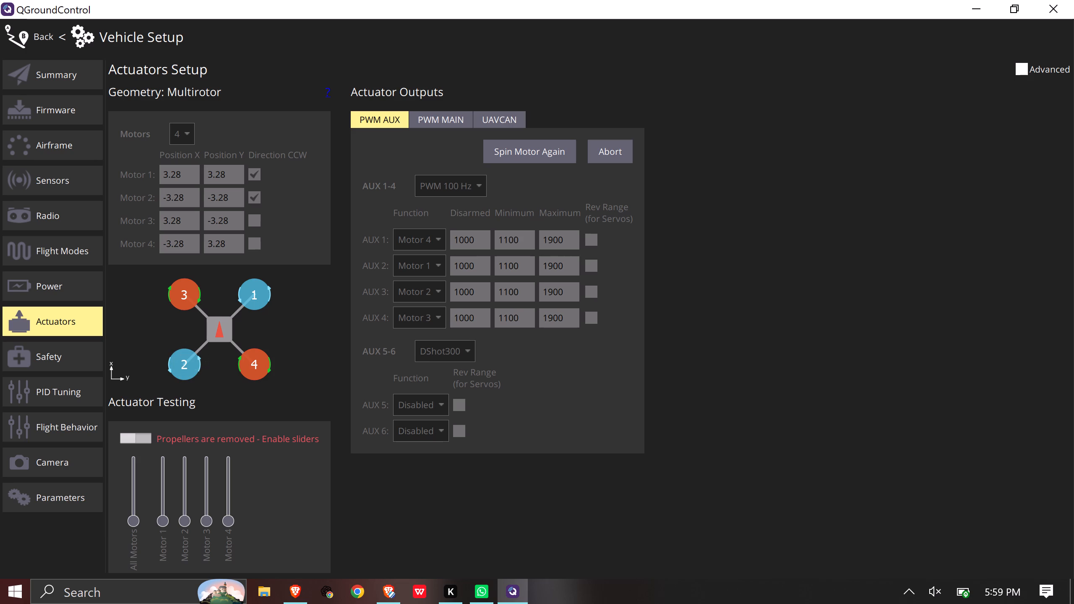
click(529, 153)
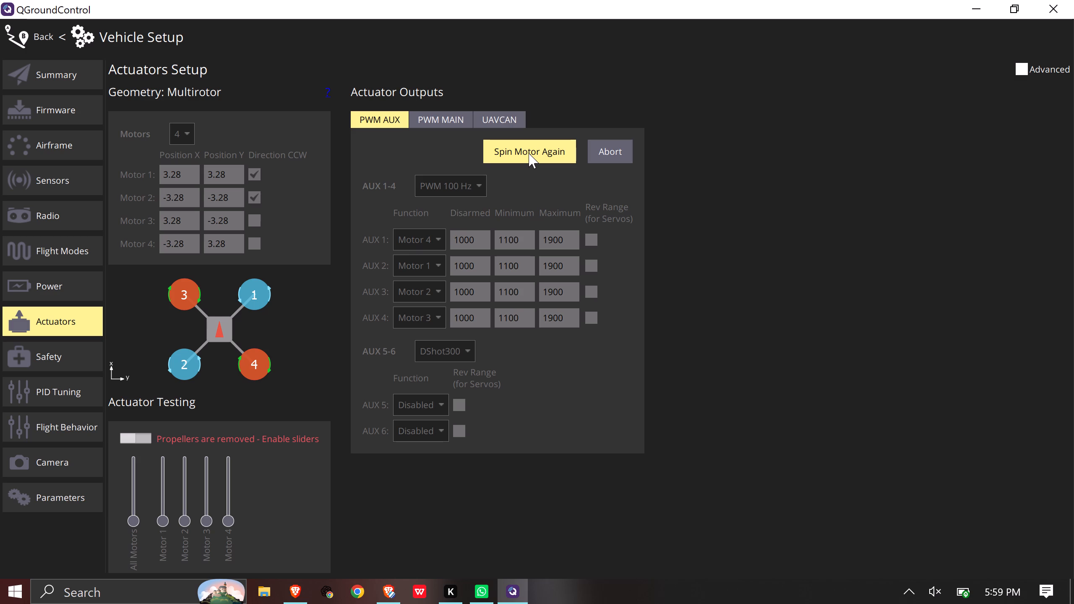
click(529, 153)
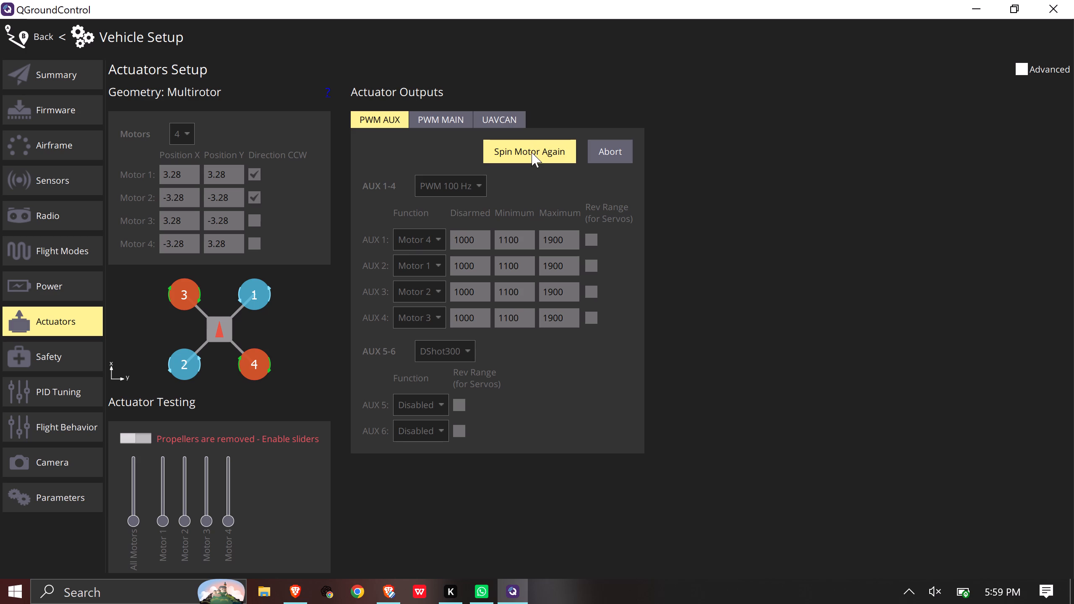
click(532, 152)
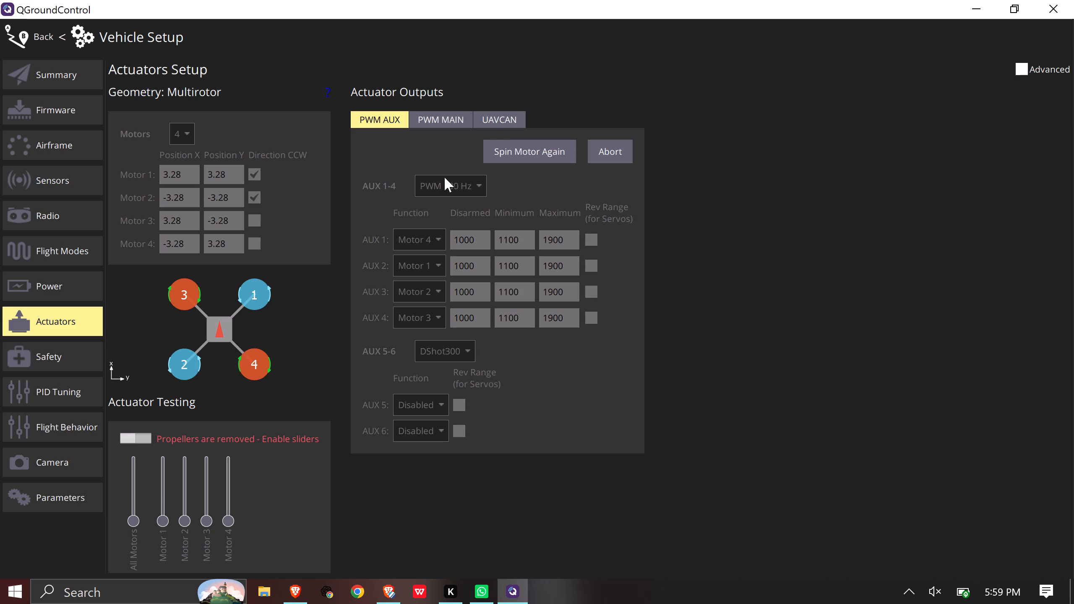
click(250, 359)
click(185, 291)
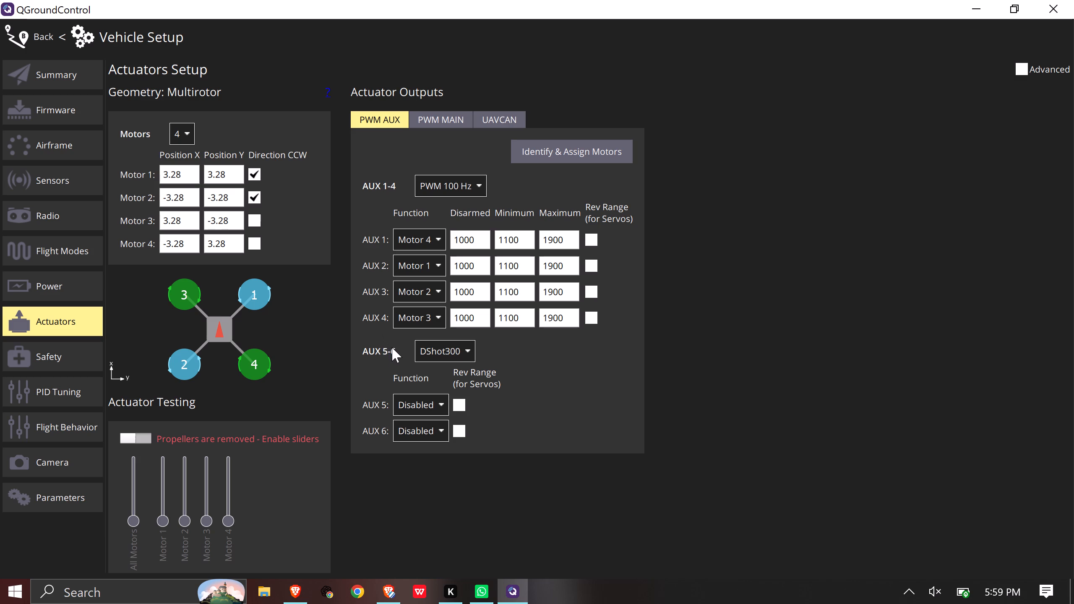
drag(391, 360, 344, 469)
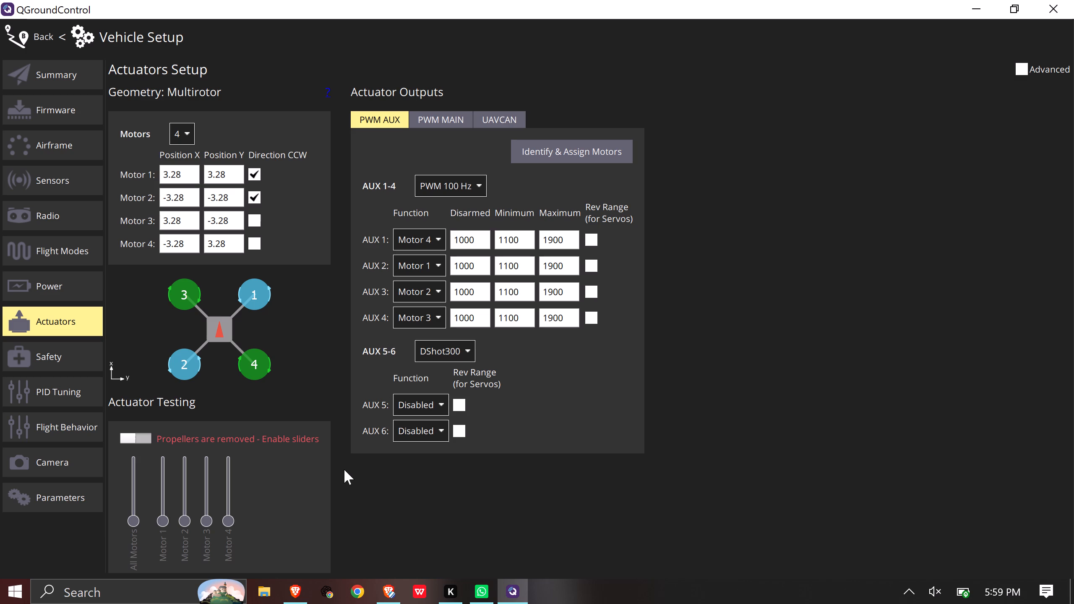
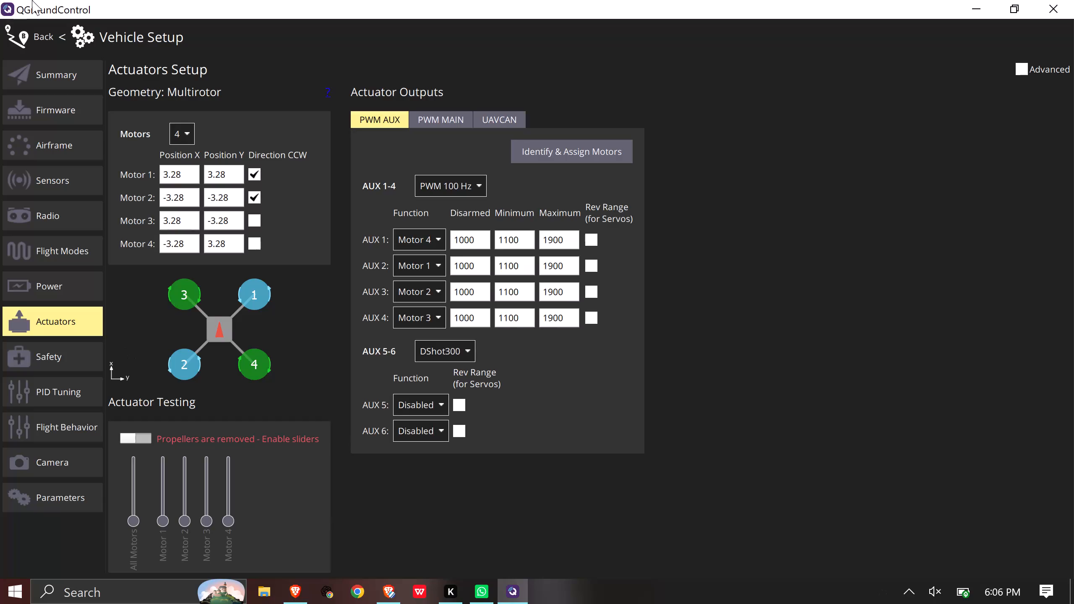
Return to the fly view and disconnect the vehicle whose communication has been lost.
click(47, 29)
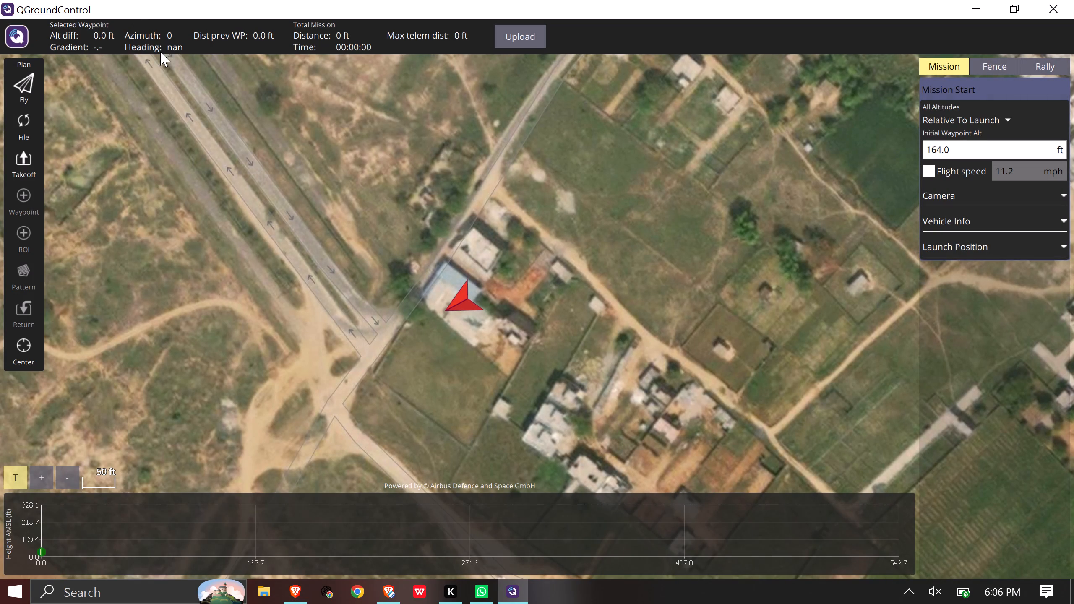
click(13, 23)
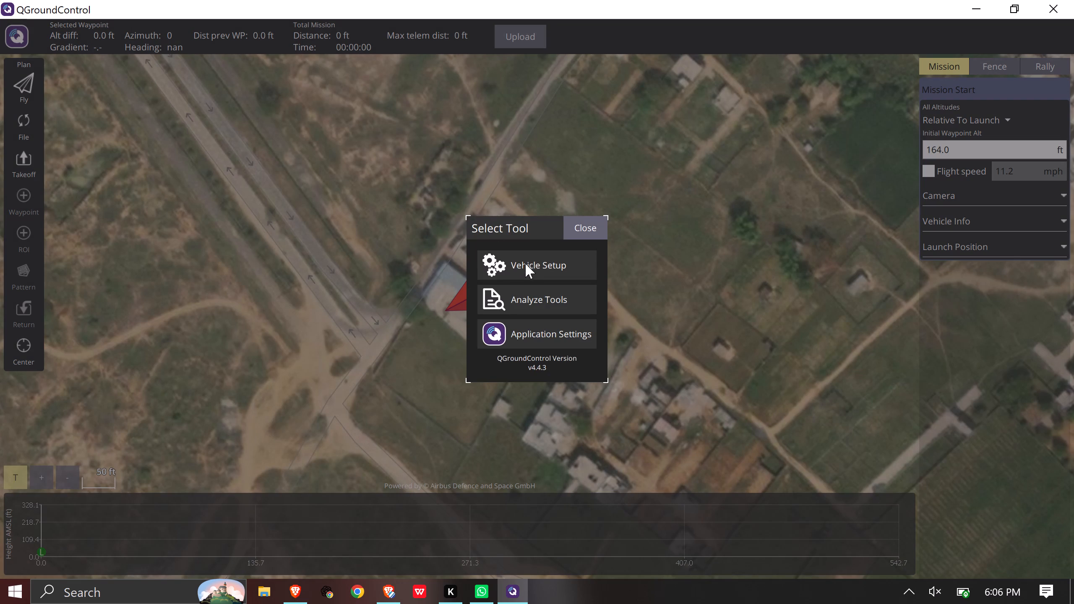
click(568, 232)
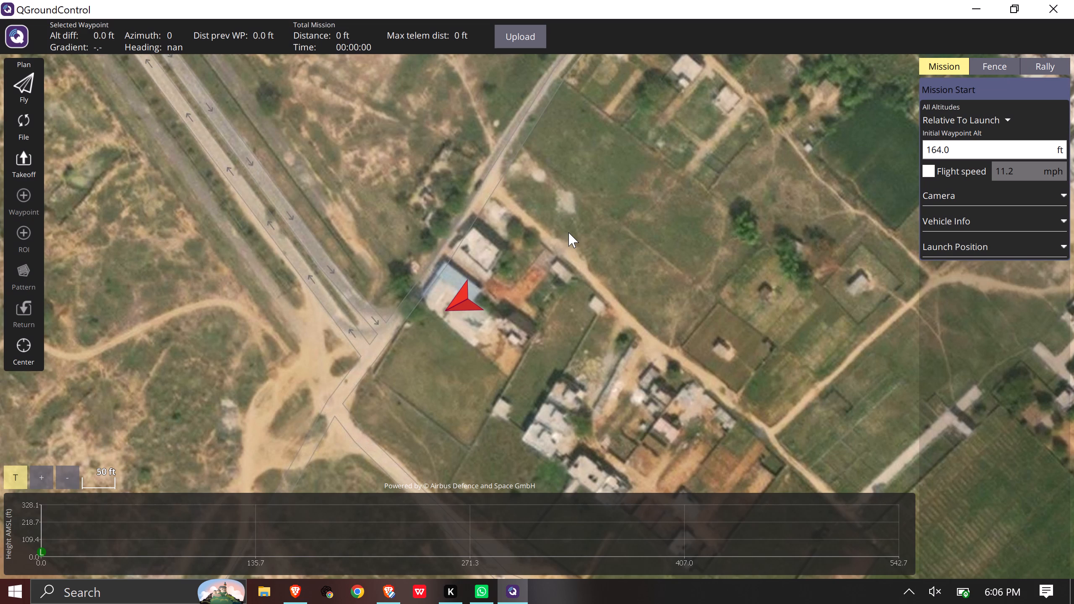
click(22, 92)
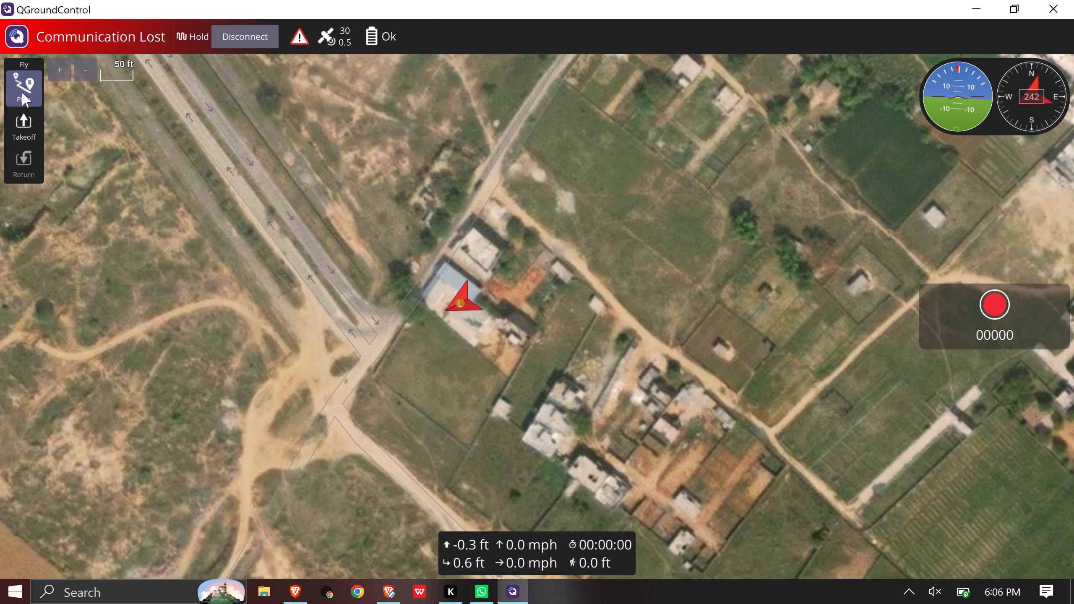
click(262, 33)
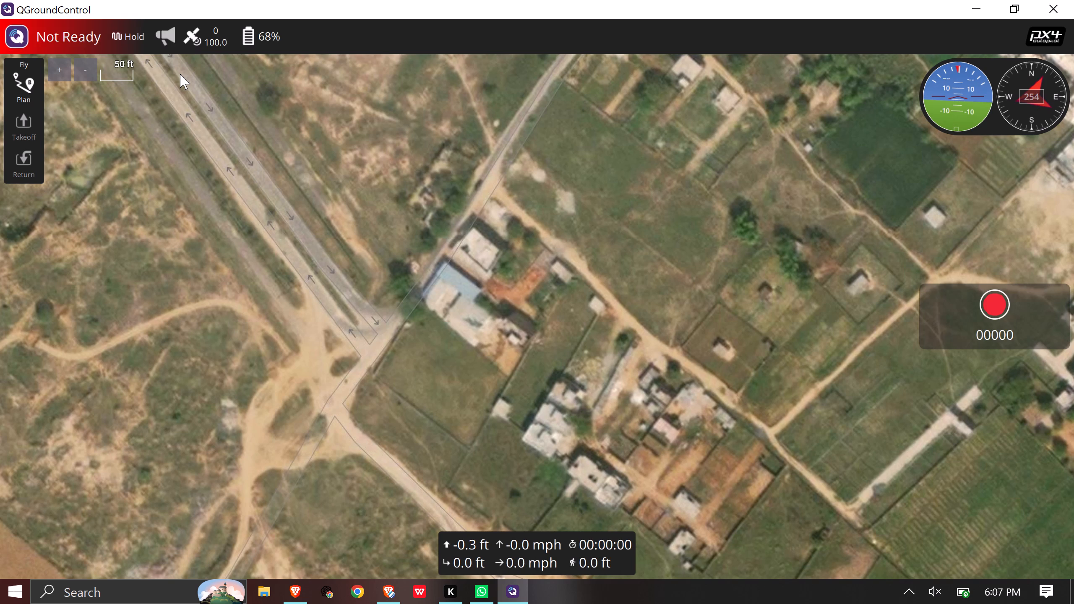
Open the reconnected vehicle's actuators setup and enable the actuator testing sliders.
click(18, 34)
click(581, 260)
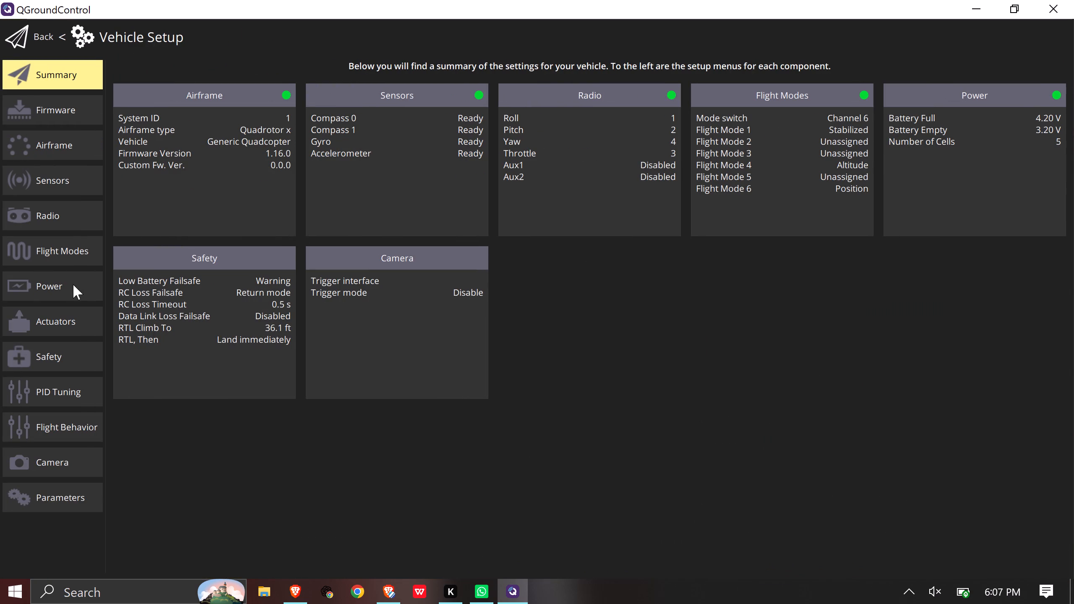
click(63, 327)
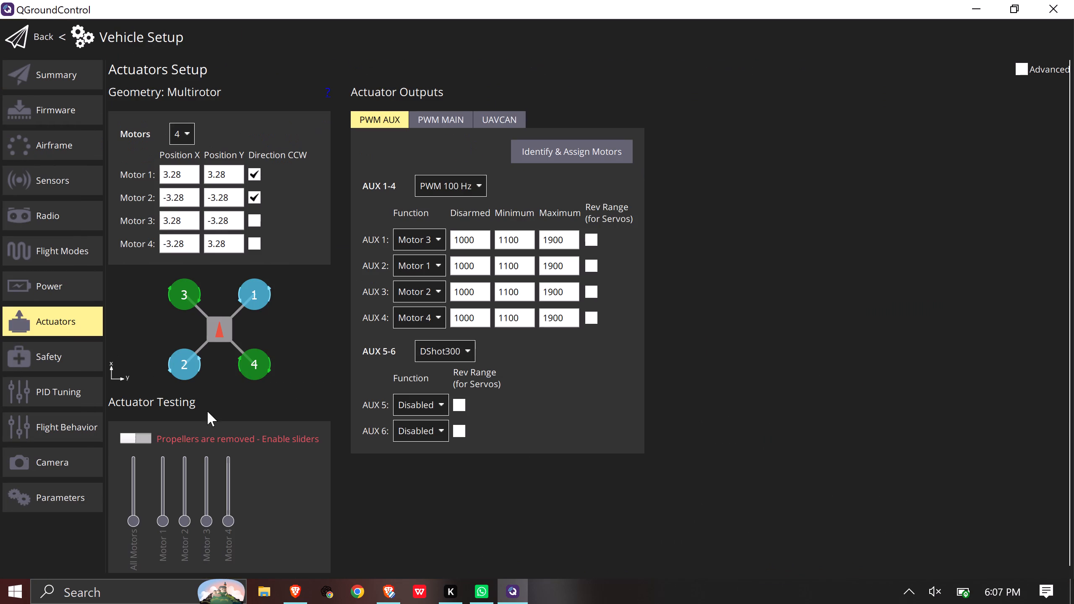
click(138, 442)
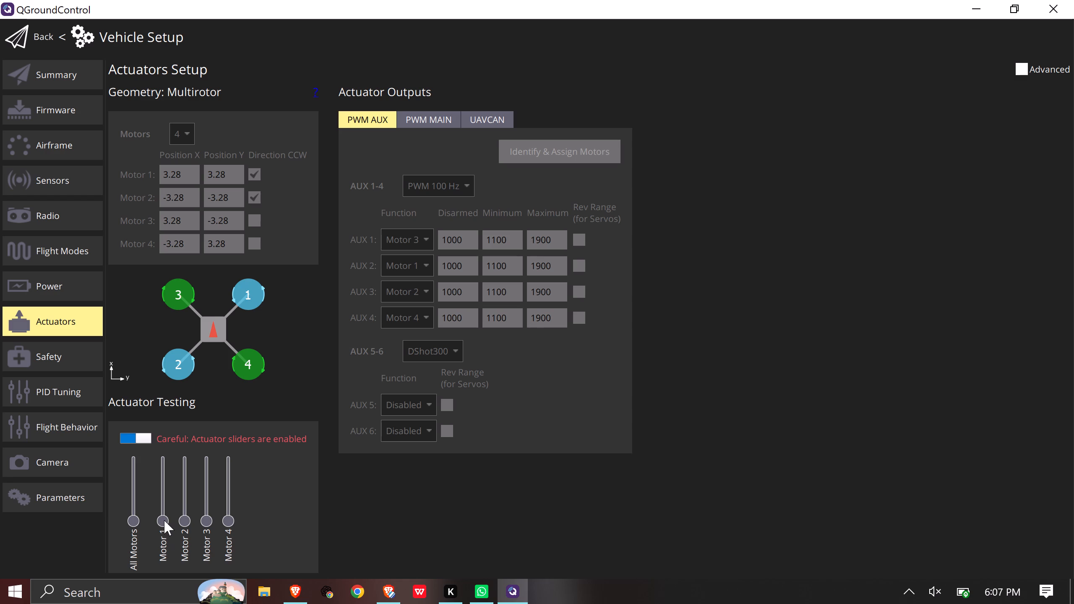
Test Motor 1 by gradually raising its throttle to nearly full, including a brief initial spin, and return it to zero.
drag(164, 520, 164, 516)
drag(164, 516, 164, 530)
drag(162, 522, 162, 518)
drag(162, 518, 167, 513)
drag(167, 513, 167, 510)
drag(167, 510, 167, 505)
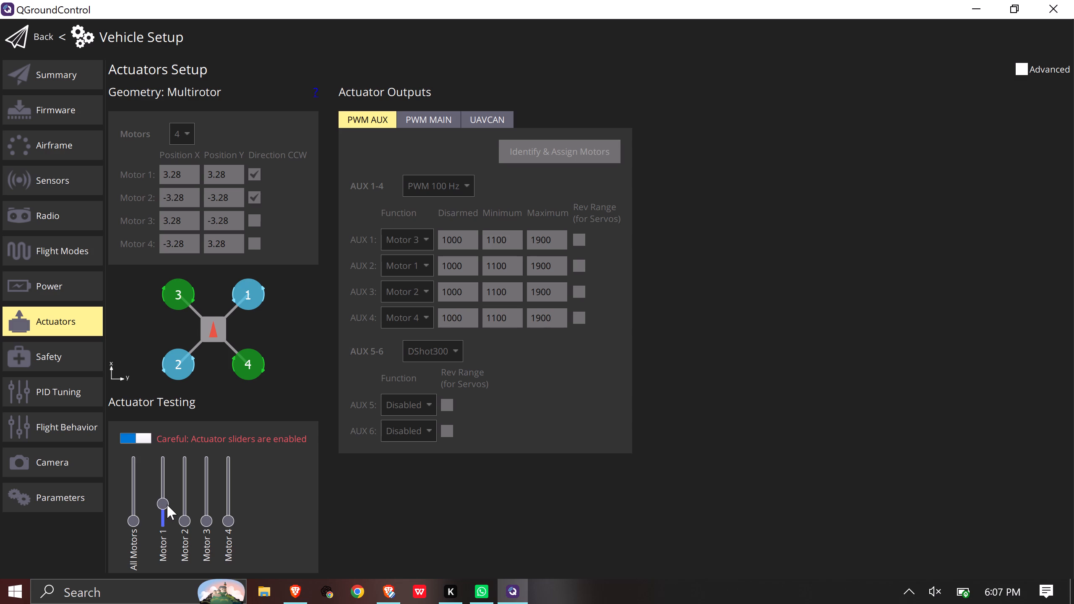
drag(167, 505, 167, 488)
drag(167, 488, 170, 464)
drag(170, 464, 177, 508)
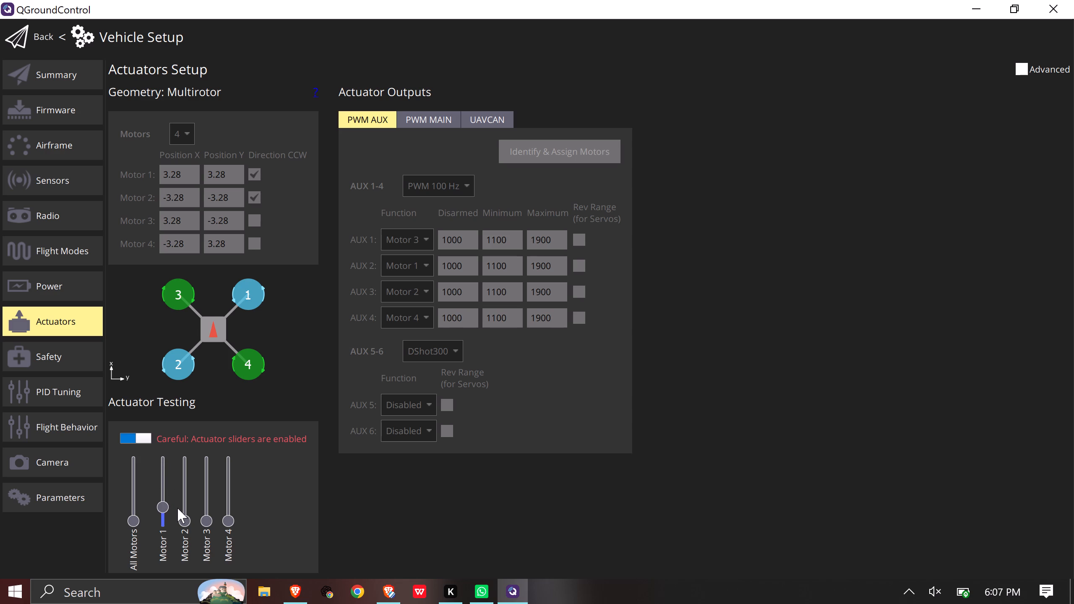
drag(177, 508, 185, 547)
Test Motor 2 by gradually raising its throttle to about three quarters and returning it to zero.
drag(185, 521, 185, 513)
drag(185, 513, 185, 508)
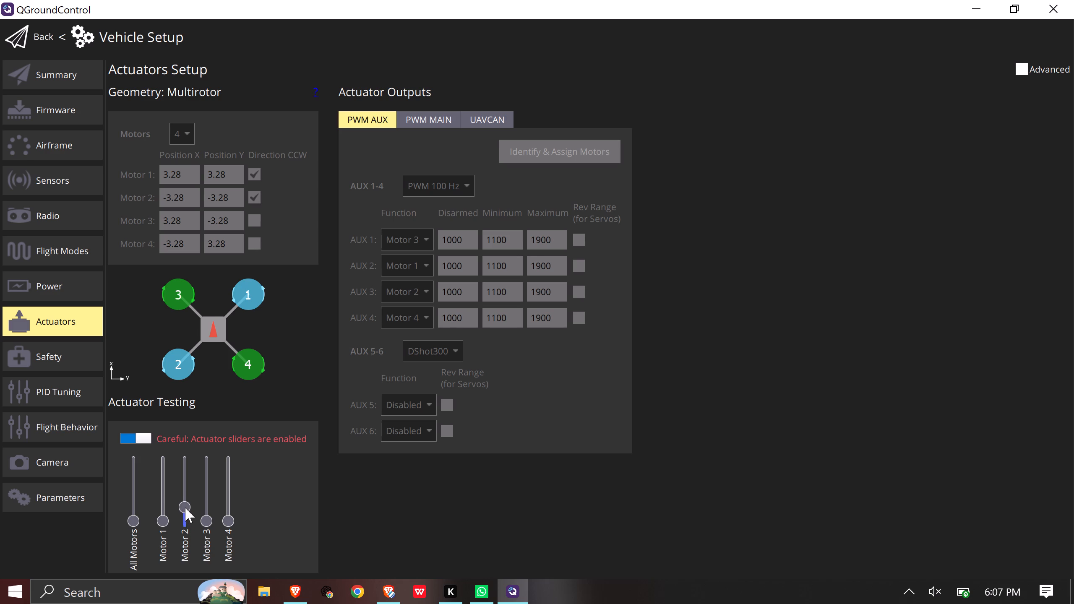
drag(185, 508, 183, 499)
drag(183, 499, 183, 490)
drag(183, 490, 185, 474)
drag(185, 474, 193, 556)
Test Motor 3 by gradually raising its throttle to nearly full and returning it to zero.
drag(206, 521, 206, 515)
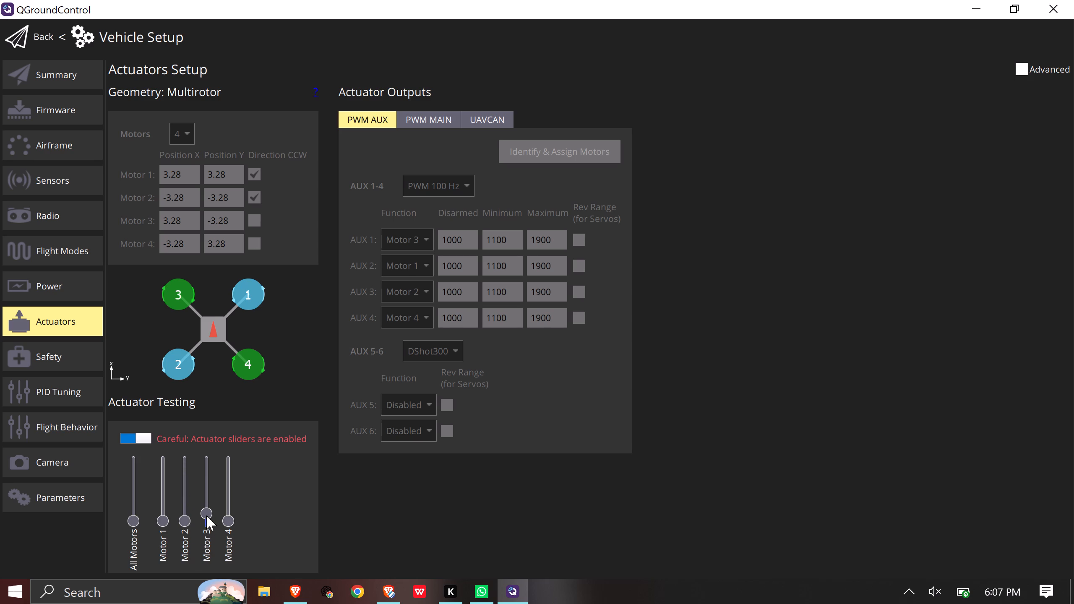
drag(206, 515, 207, 506)
drag(207, 506, 208, 495)
drag(208, 495, 208, 482)
drag(208, 482, 208, 463)
drag(208, 463, 213, 518)
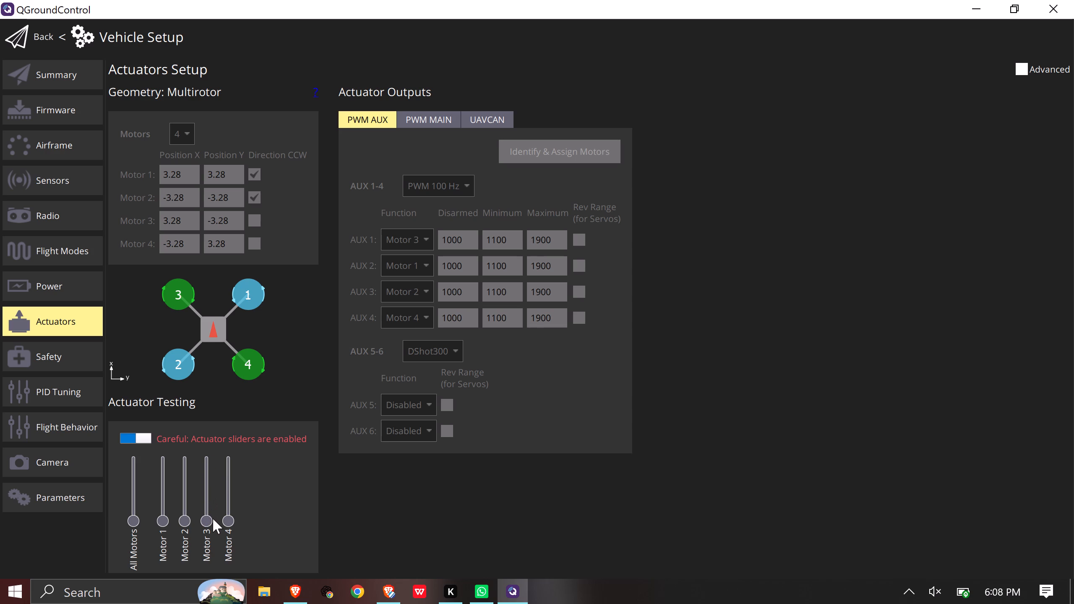
drag(213, 518, 217, 540)
Test Motor 4 by gradually varying its throttle up to about half, holding it just below that level, and returning it to zero.
drag(228, 522, 229, 510)
drag(229, 510, 229, 510)
drag(229, 510, 229, 506)
drag(229, 506, 229, 502)
drag(229, 502, 229, 495)
drag(229, 495, 229, 505)
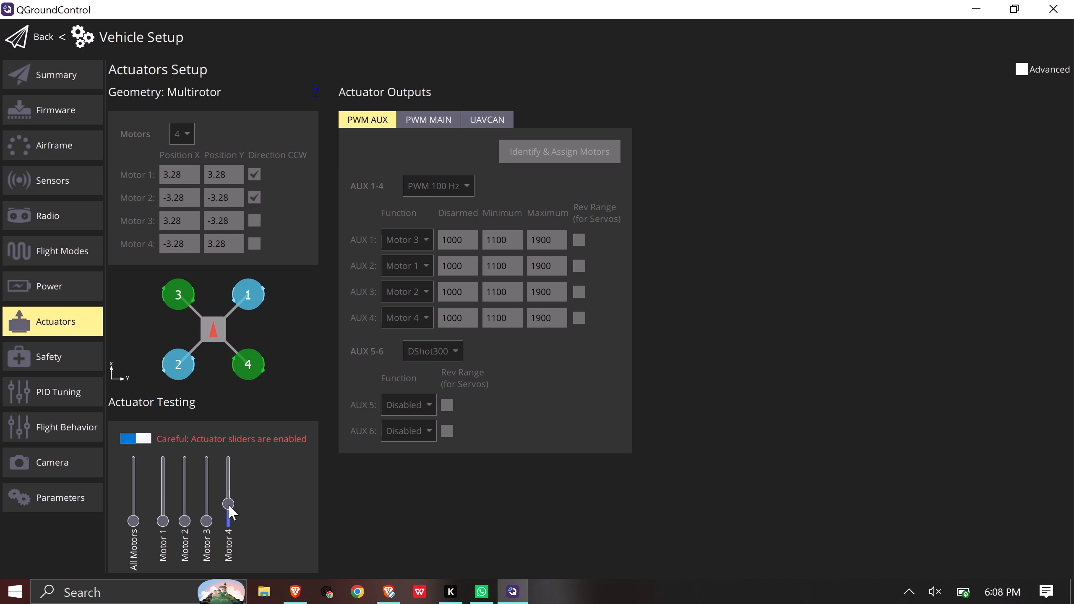
drag(229, 505, 229, 506)
drag(229, 506, 229, 501)
drag(229, 501, 230, 497)
drag(230, 497, 230, 498)
drag(230, 498, 230, 498)
drag(230, 498, 230, 497)
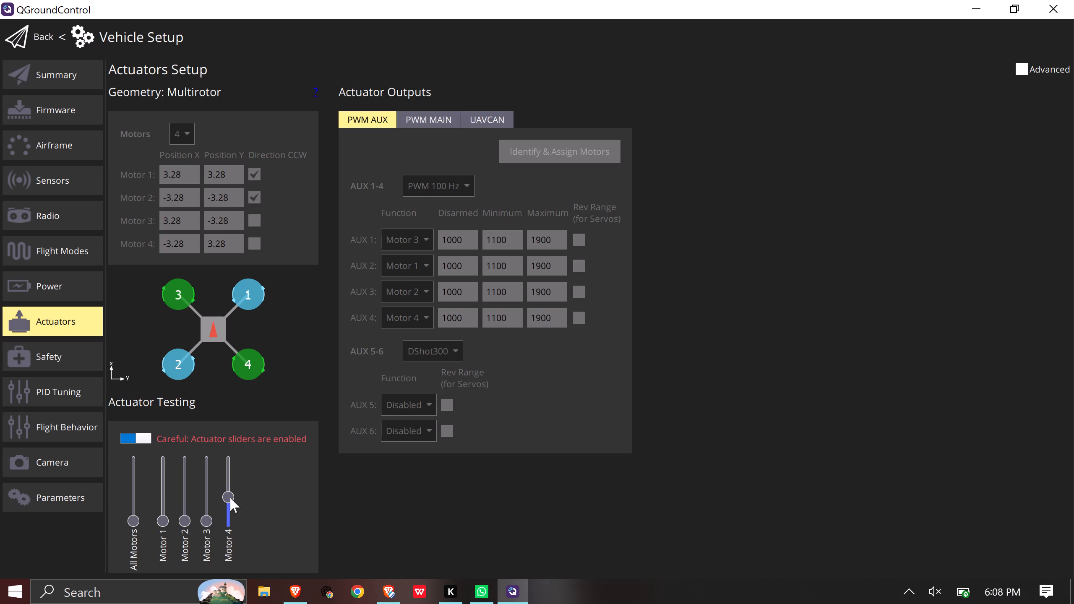
drag(230, 497, 230, 497)
drag(230, 497, 206, 603)
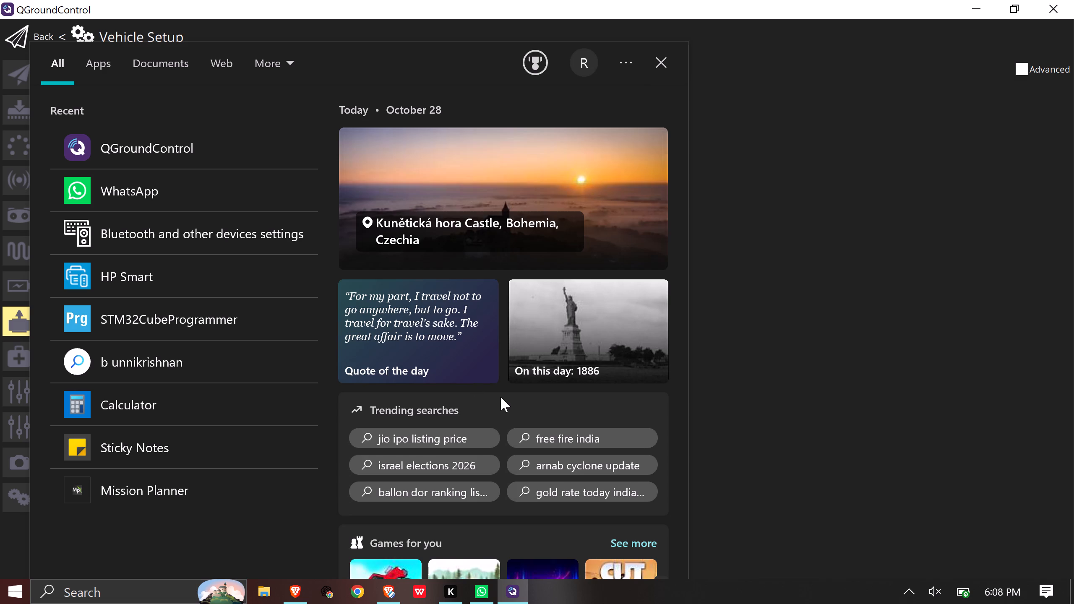
click(712, 365)
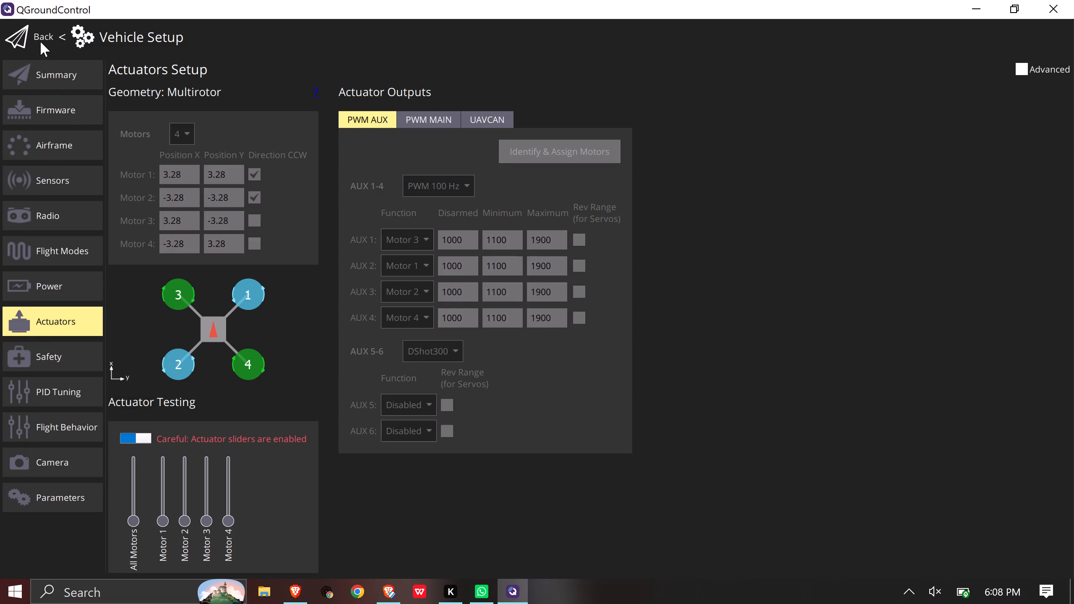
Leave the vehicle setup and return to the Fly view map.
click(40, 42)
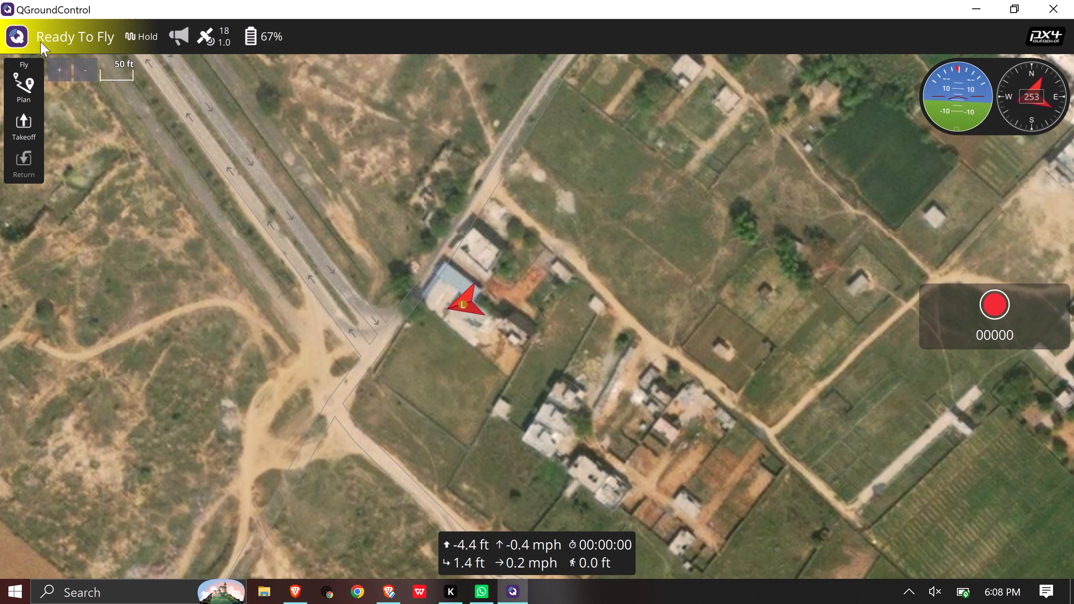
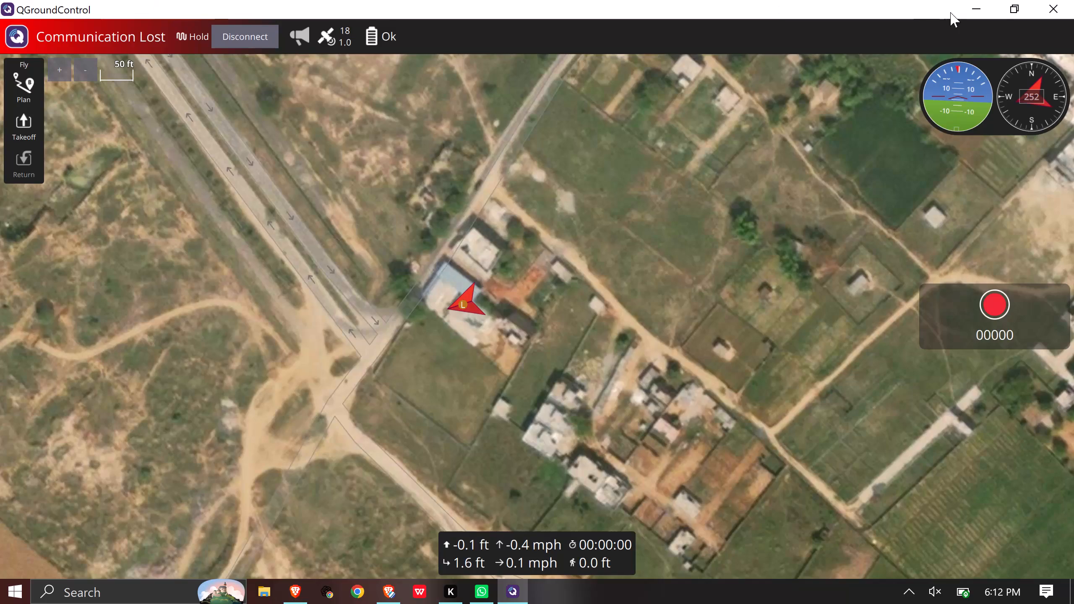
Exit QGroundControl, accepting the closure despite active vehicle connections.
click(1057, 0)
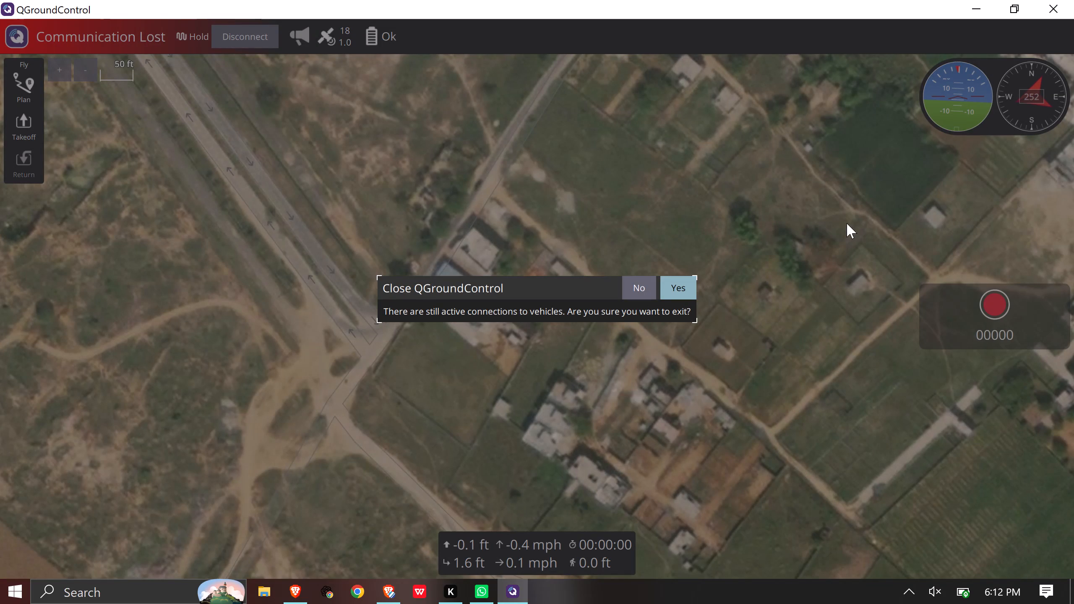
click(674, 293)
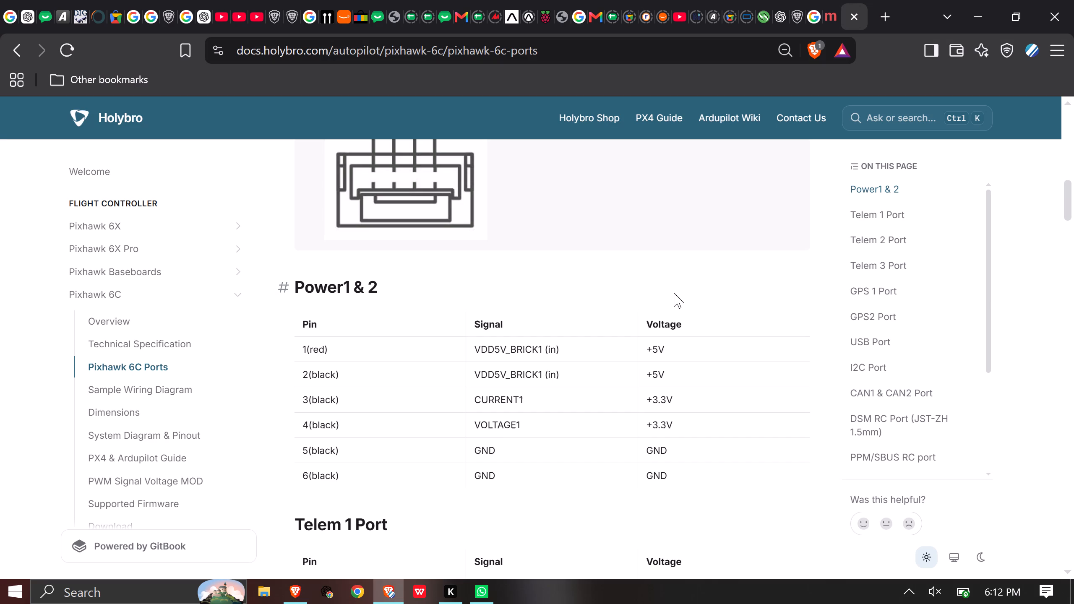
Close the browser window with the Holybro Pixhawk 6C ports page to get back to the desktop.
click(1073, 0)
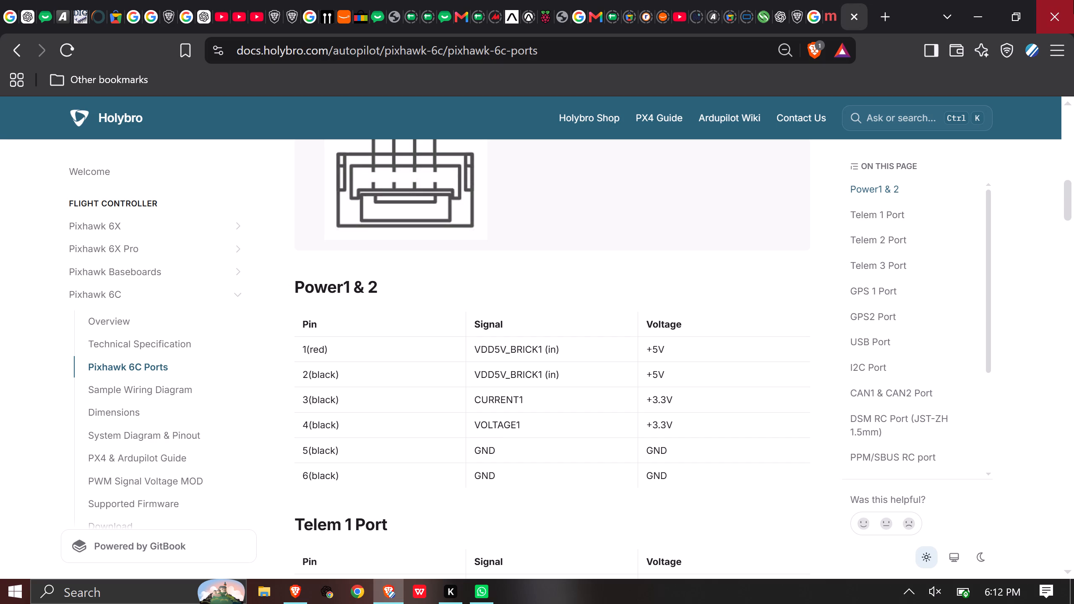
double_click(1073, 0)
right_click(1073, 0)
right_click(1073, 0)
right_click(1073, 0)
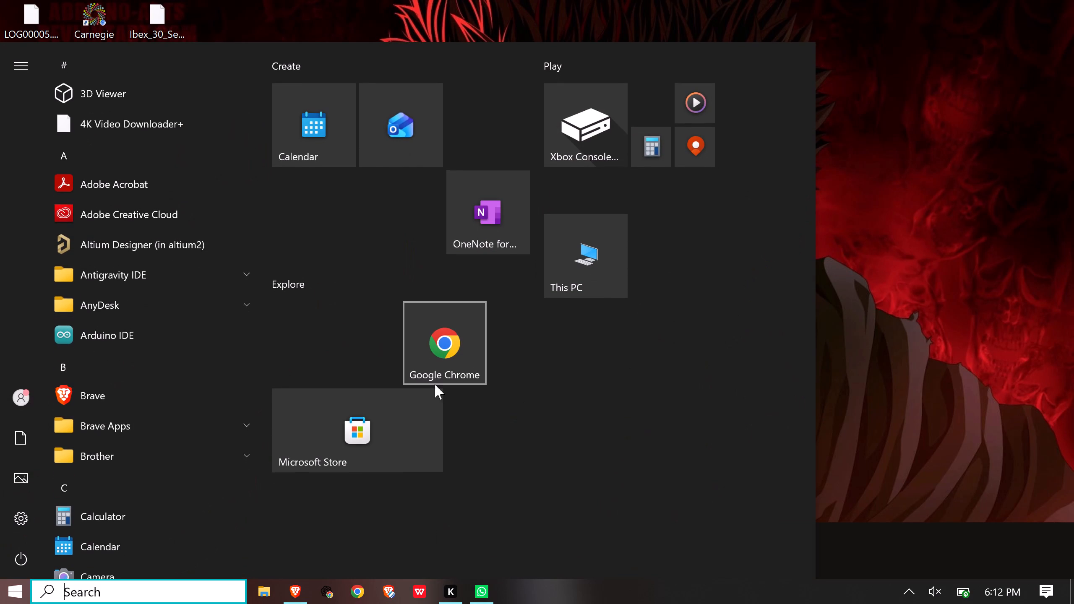
Bring up the computer's power options for sleeping, shutting down or restarting.
click(12, 555)
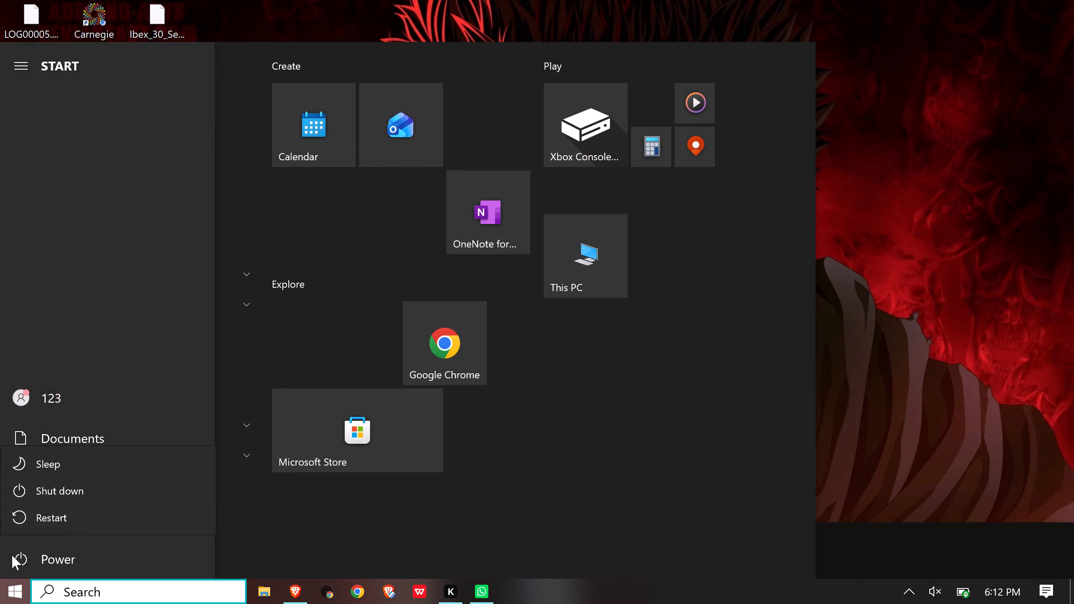